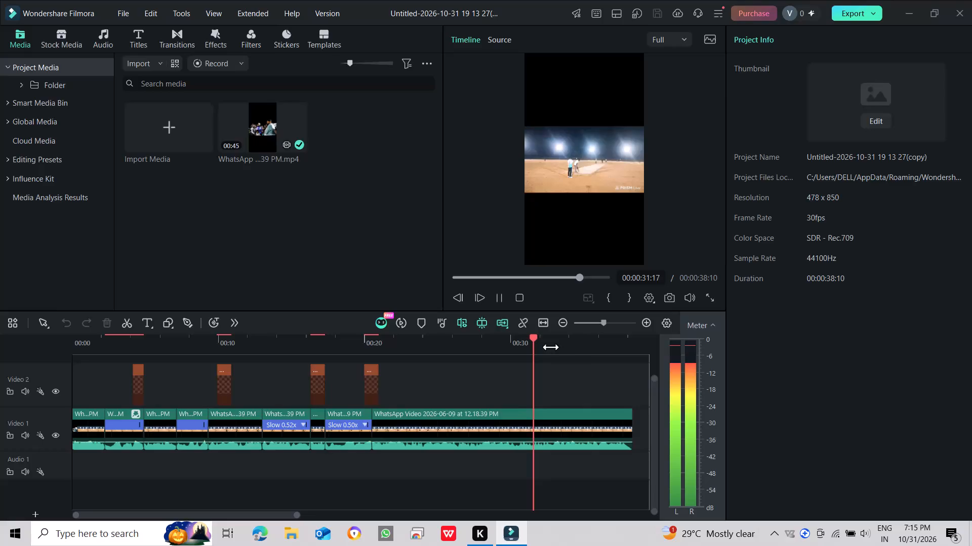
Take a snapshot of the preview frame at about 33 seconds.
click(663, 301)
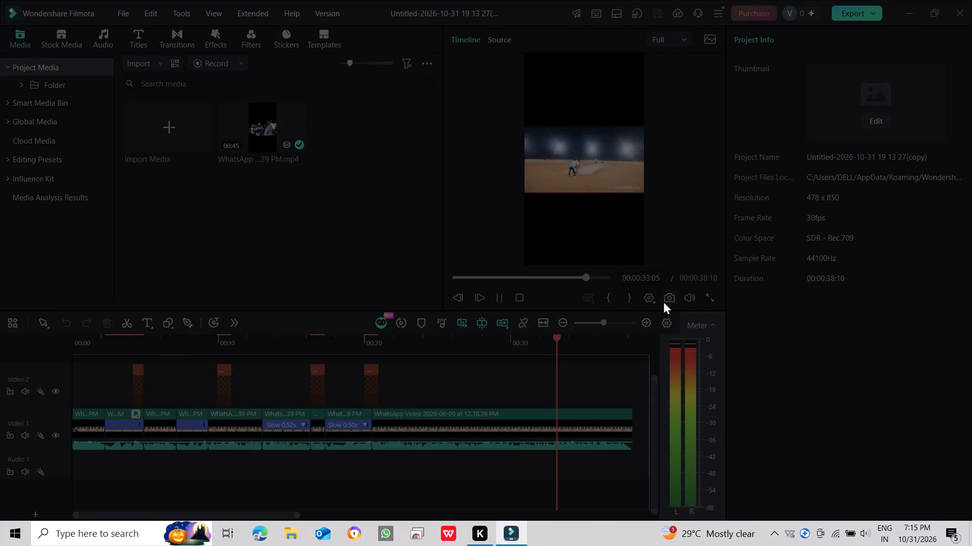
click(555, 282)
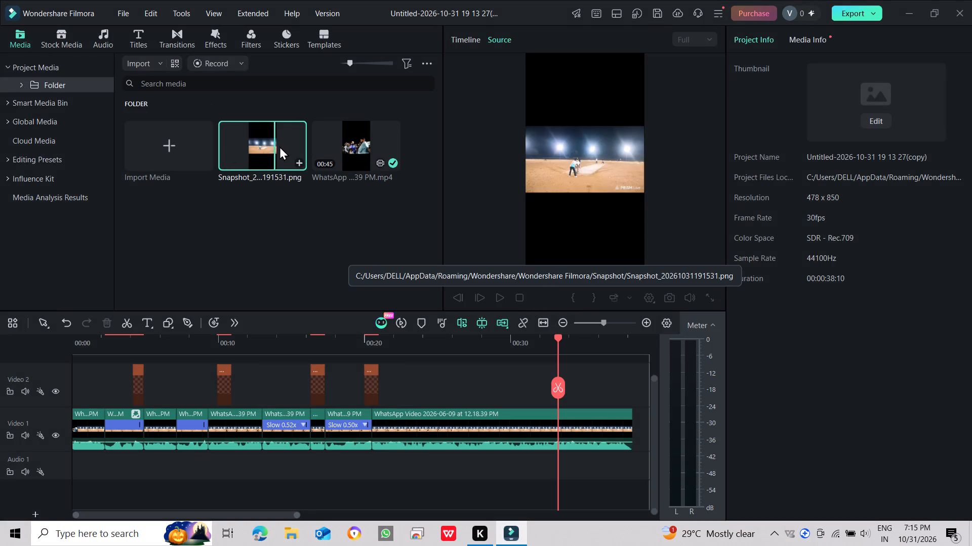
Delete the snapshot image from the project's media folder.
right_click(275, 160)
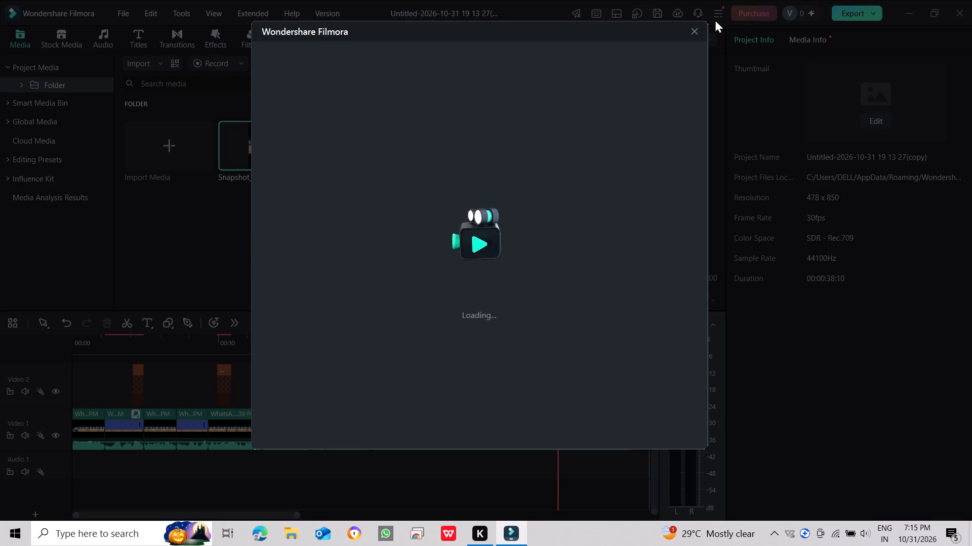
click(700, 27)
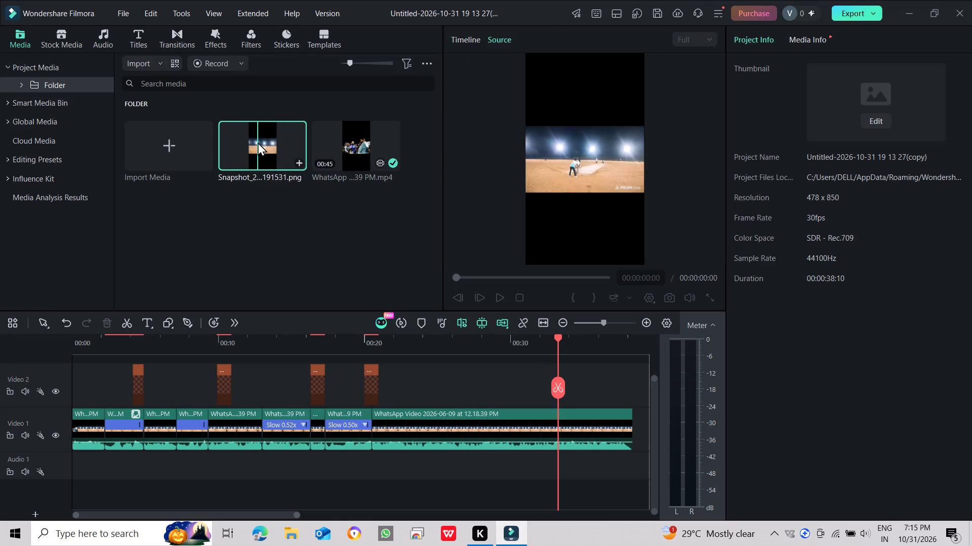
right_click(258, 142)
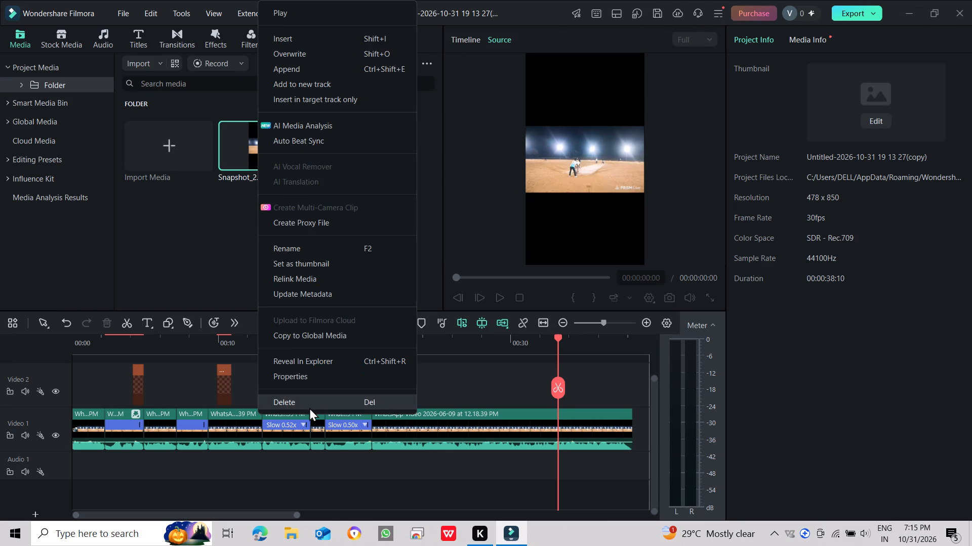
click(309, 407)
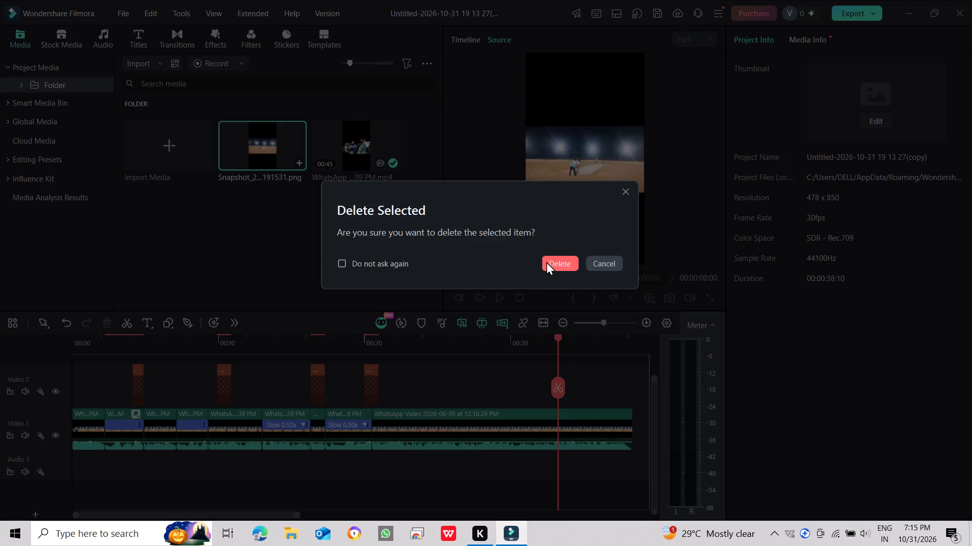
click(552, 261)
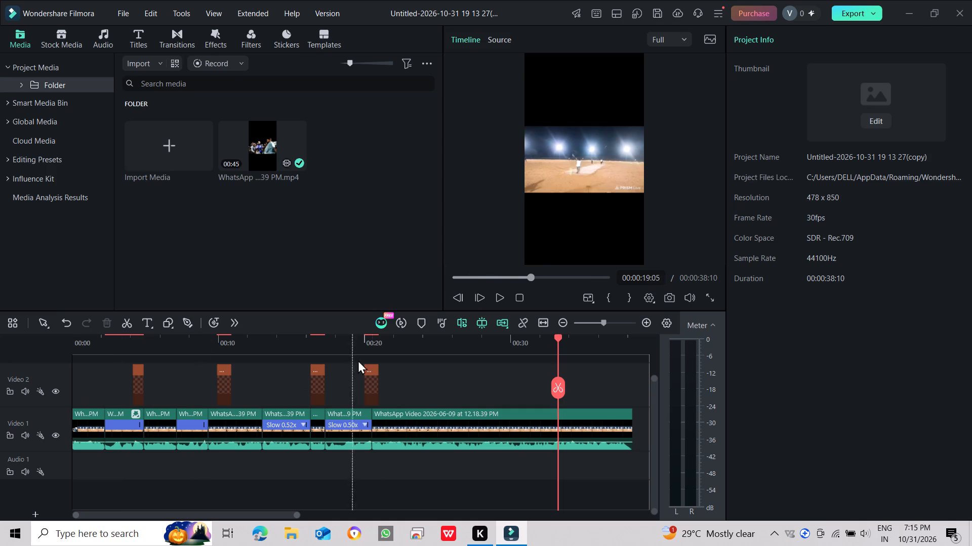
Turn on the Pen tool and select the speed-adjusted Video 1 clip at about 8 seconds.
click(191, 328)
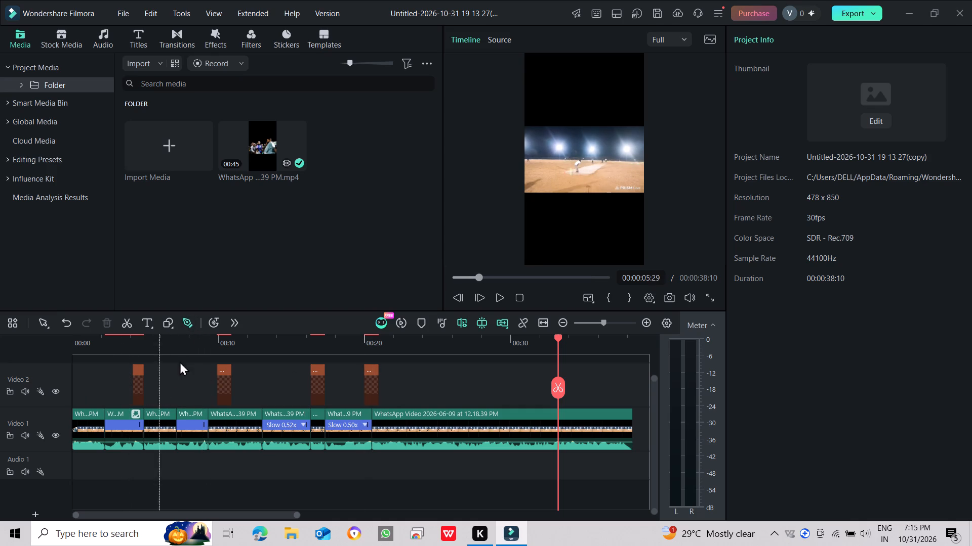
click(192, 322)
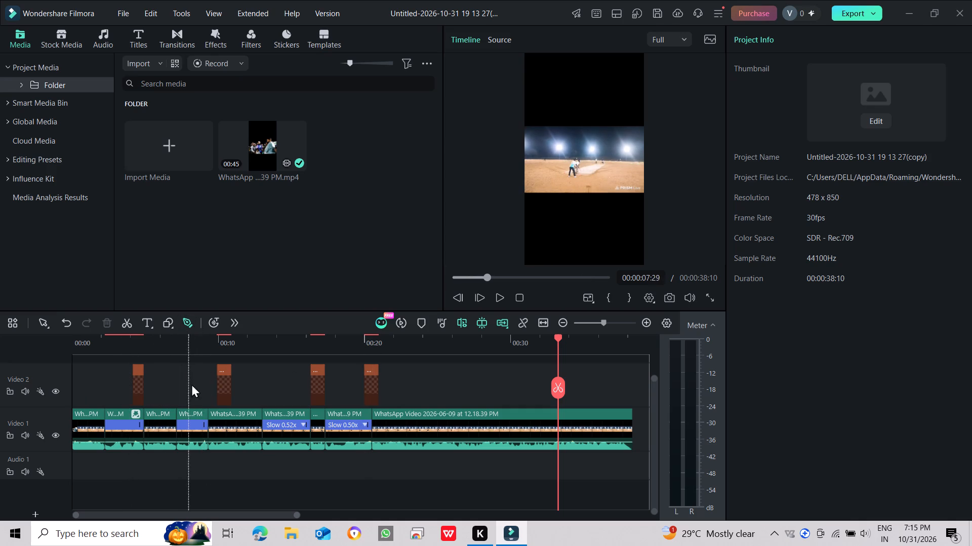
click(199, 422)
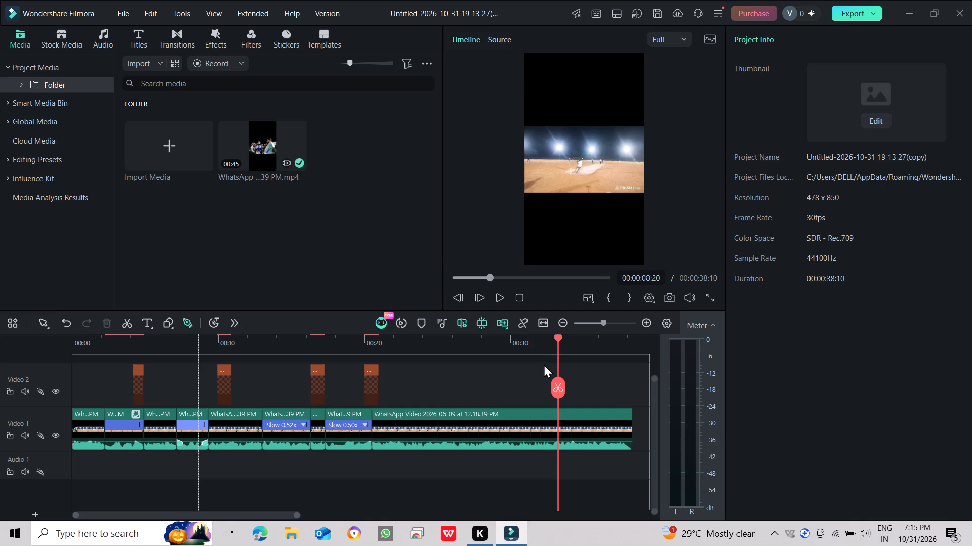
Play the timeline from the beginning to review the edited clips.
drag(559, 335, 394, 347)
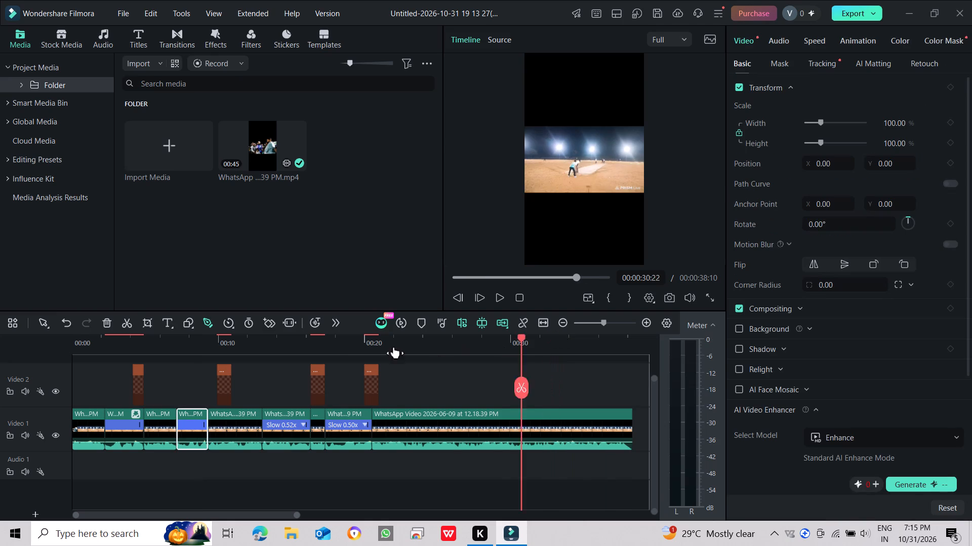
drag(394, 347, 32, 344)
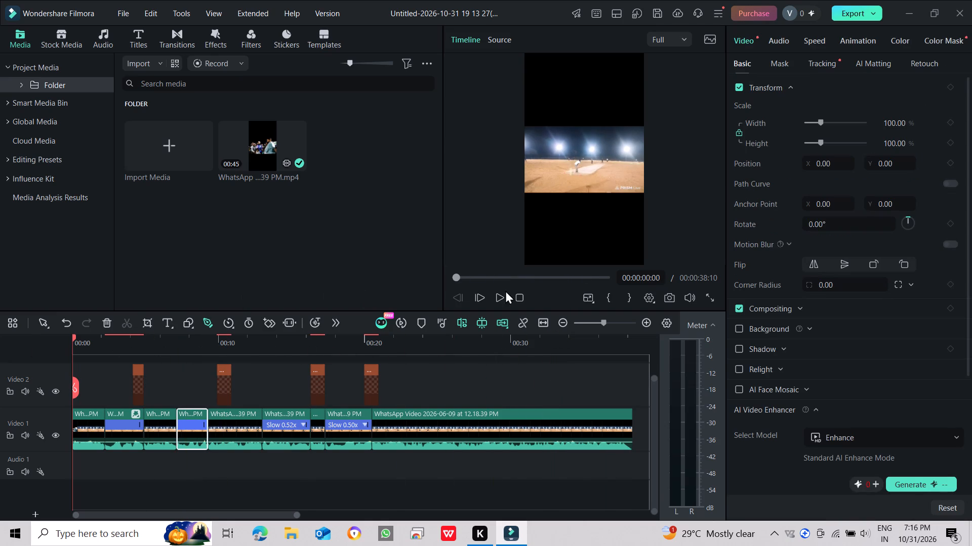
click(498, 298)
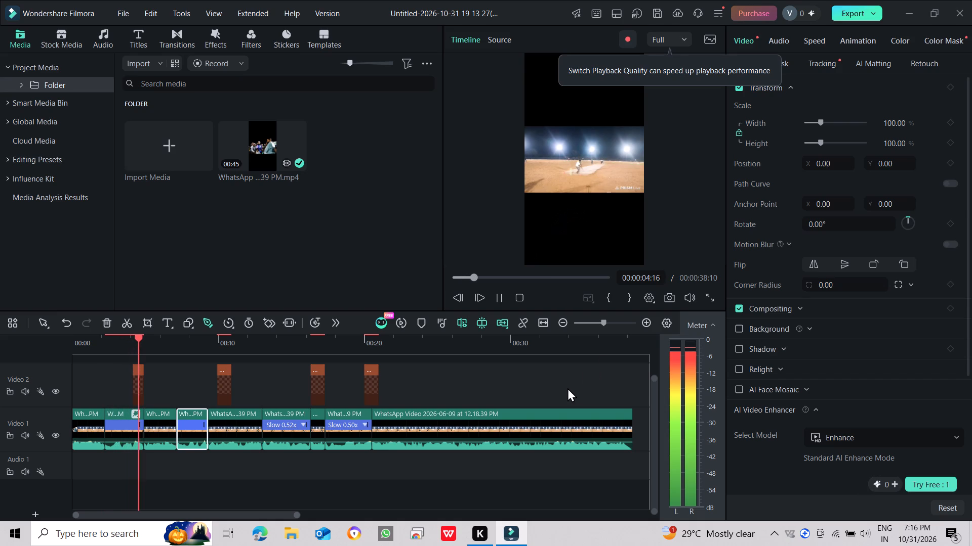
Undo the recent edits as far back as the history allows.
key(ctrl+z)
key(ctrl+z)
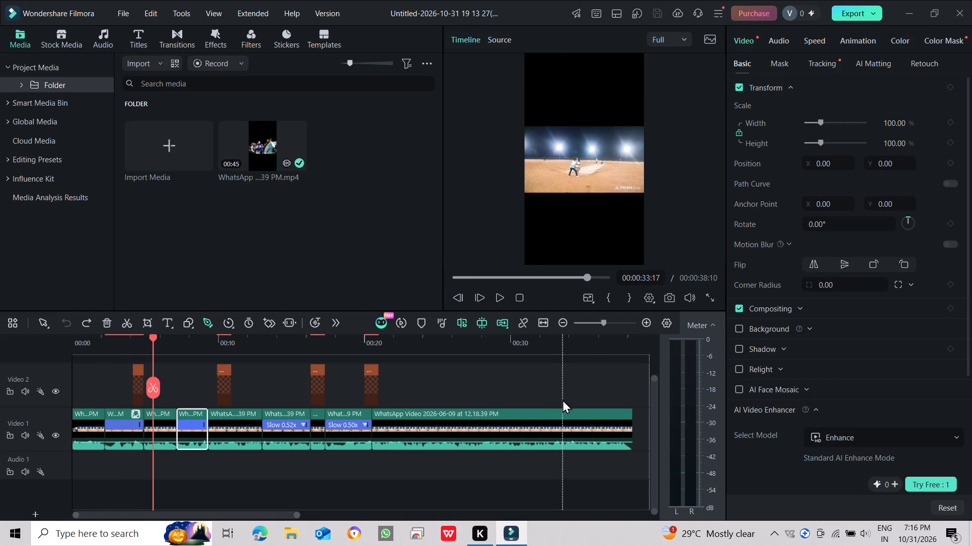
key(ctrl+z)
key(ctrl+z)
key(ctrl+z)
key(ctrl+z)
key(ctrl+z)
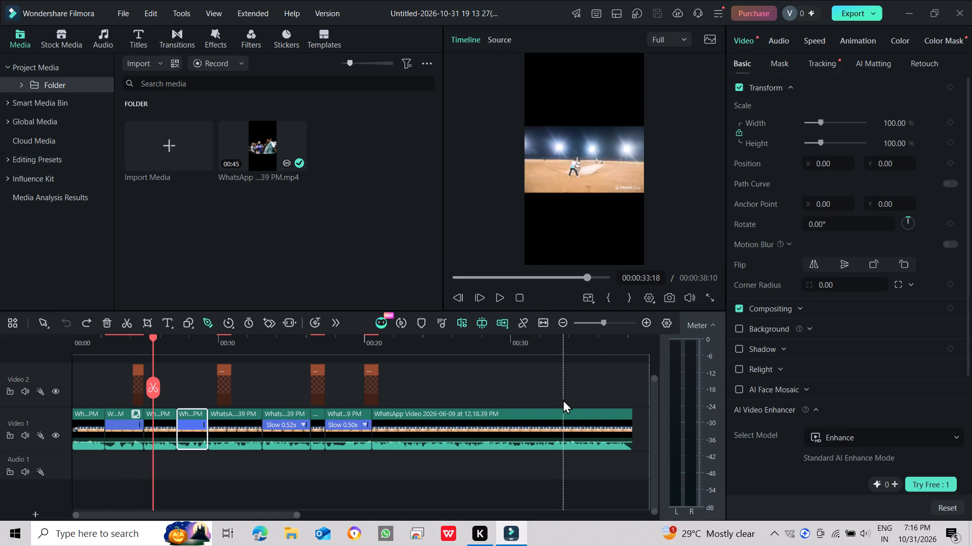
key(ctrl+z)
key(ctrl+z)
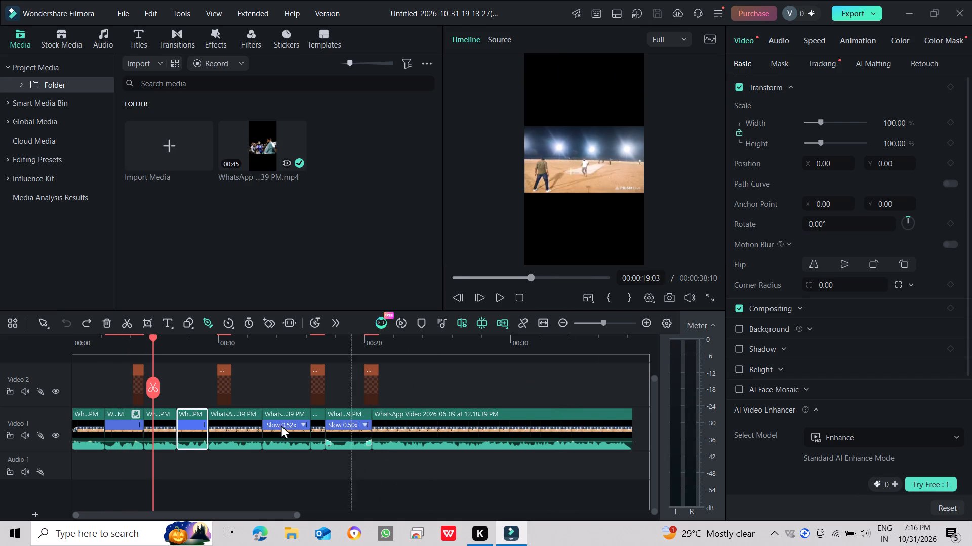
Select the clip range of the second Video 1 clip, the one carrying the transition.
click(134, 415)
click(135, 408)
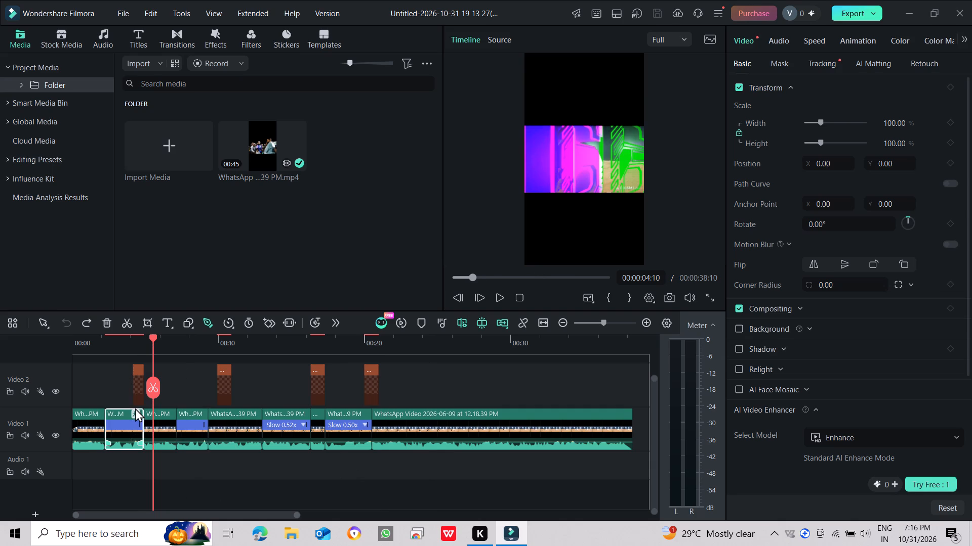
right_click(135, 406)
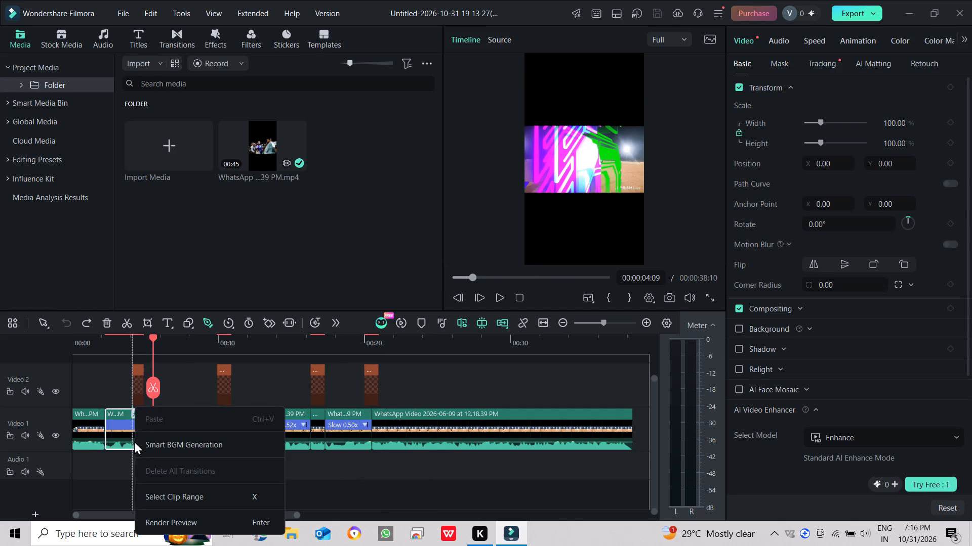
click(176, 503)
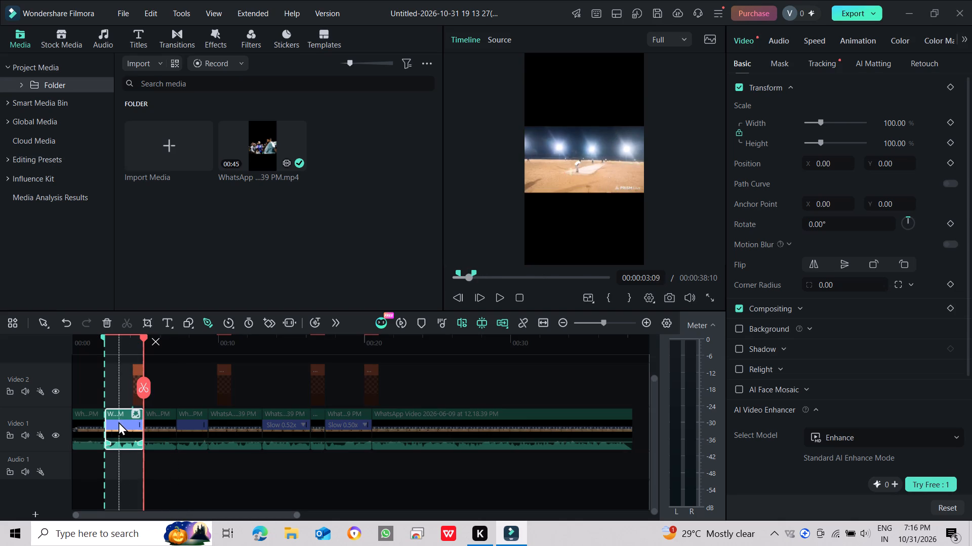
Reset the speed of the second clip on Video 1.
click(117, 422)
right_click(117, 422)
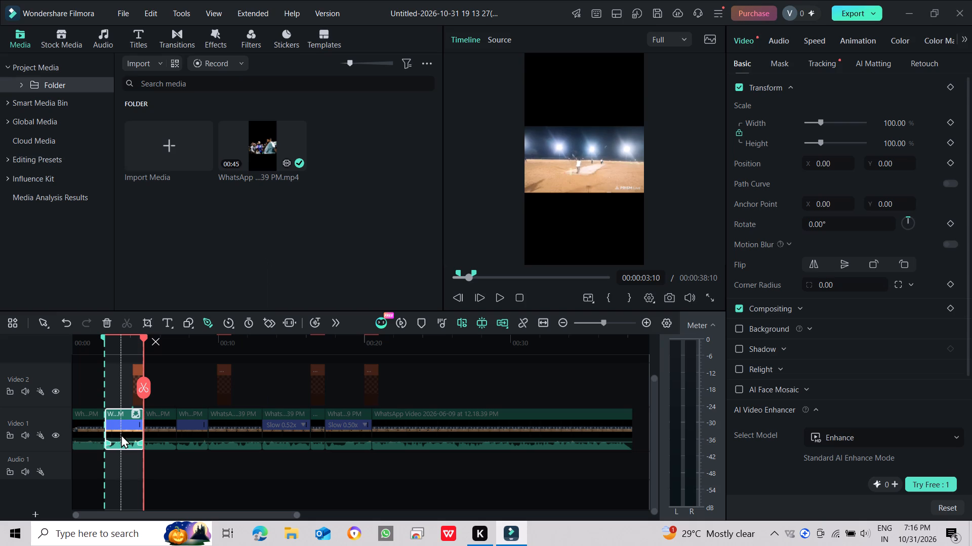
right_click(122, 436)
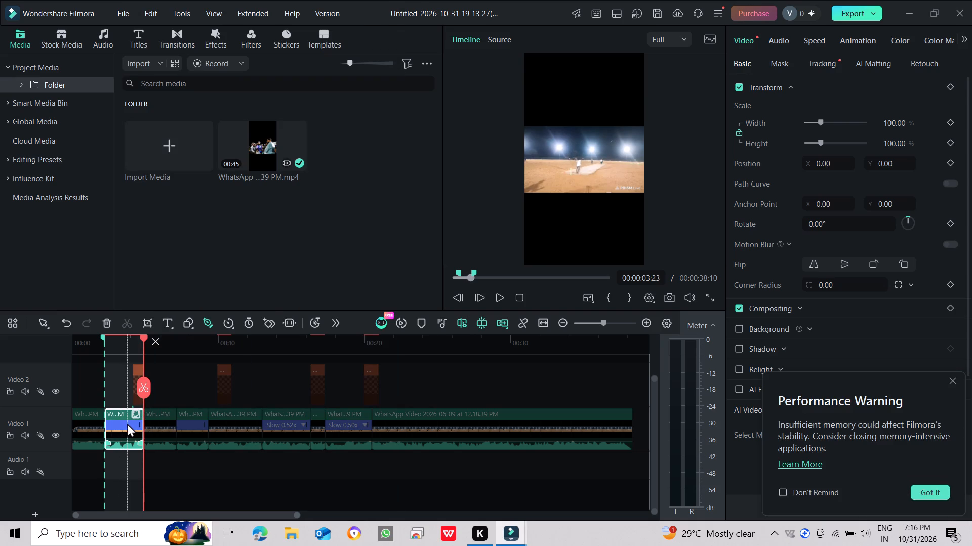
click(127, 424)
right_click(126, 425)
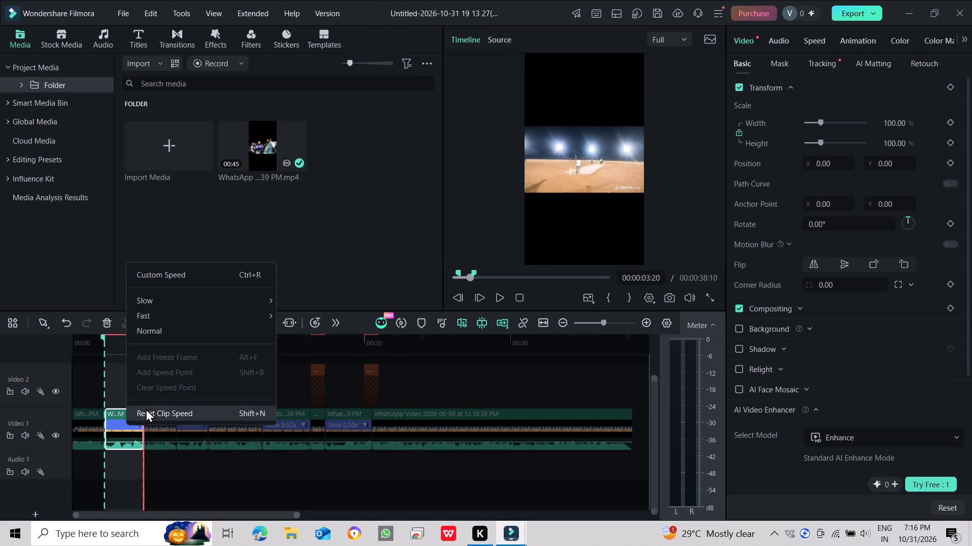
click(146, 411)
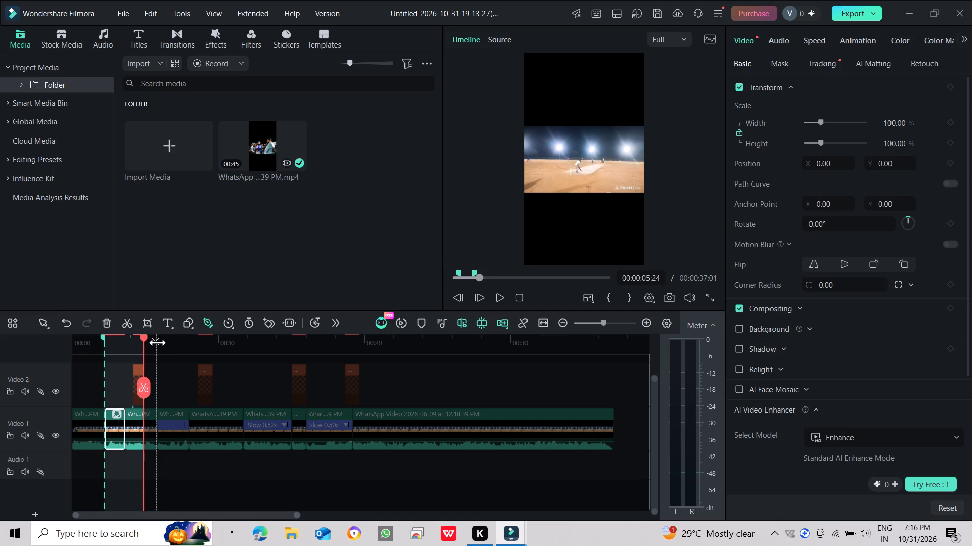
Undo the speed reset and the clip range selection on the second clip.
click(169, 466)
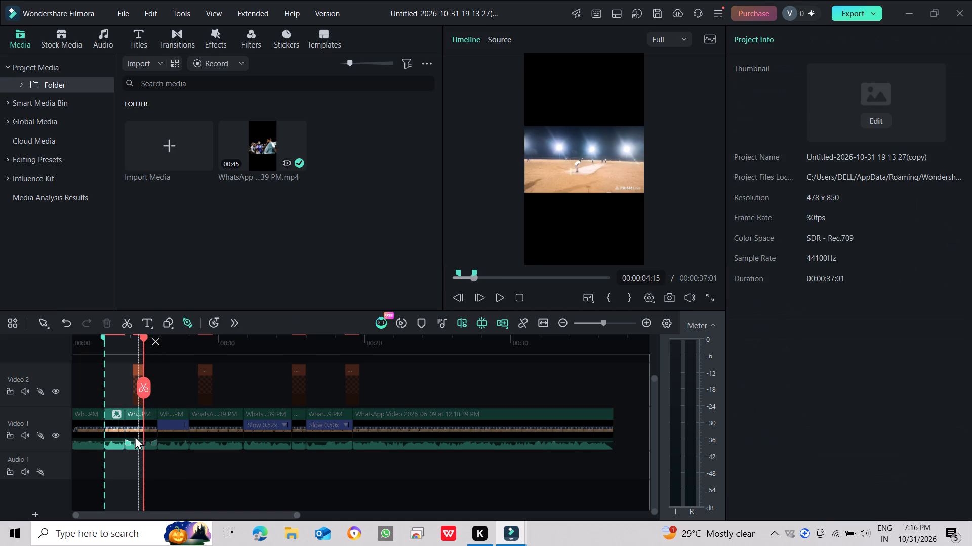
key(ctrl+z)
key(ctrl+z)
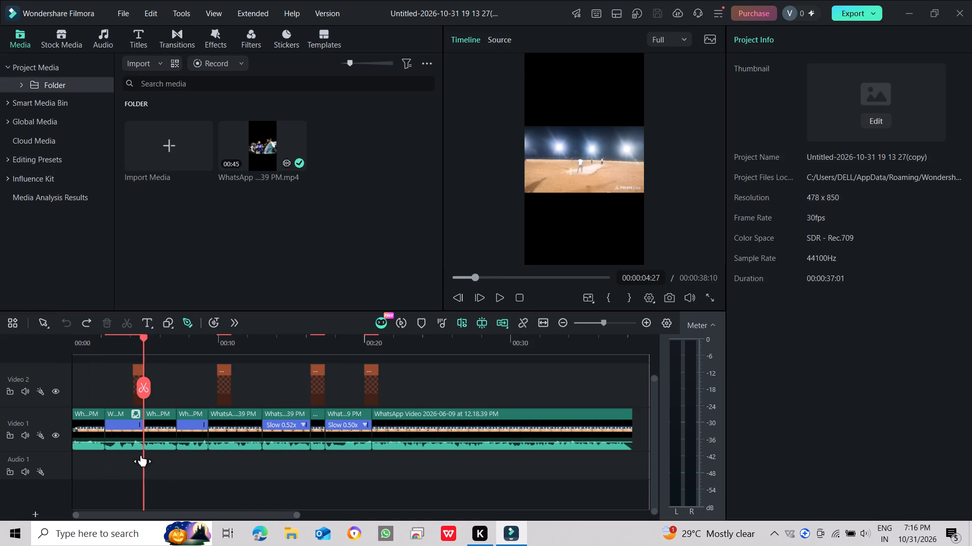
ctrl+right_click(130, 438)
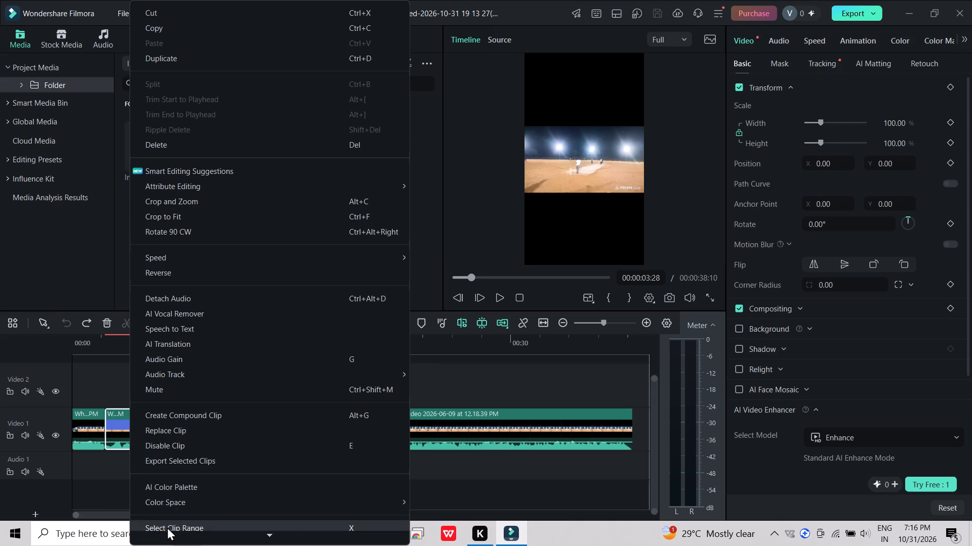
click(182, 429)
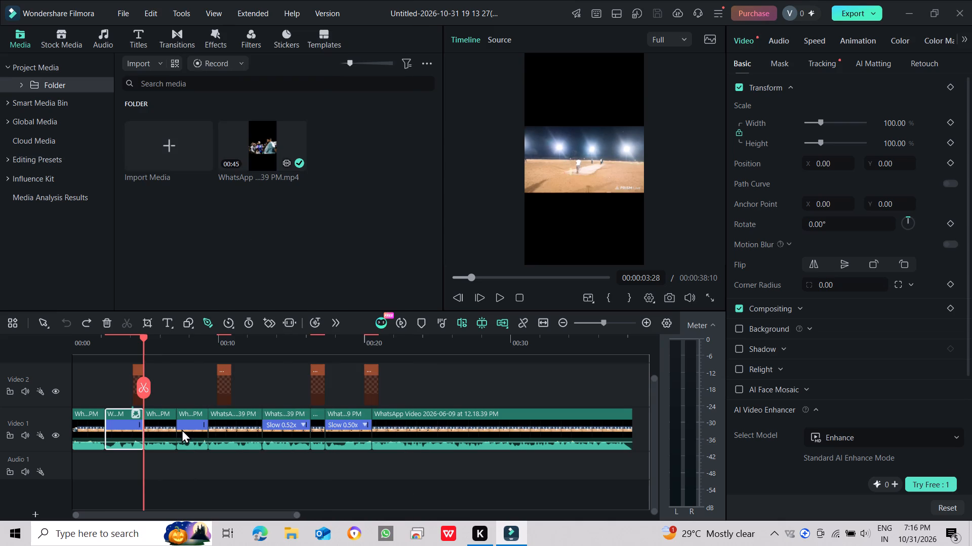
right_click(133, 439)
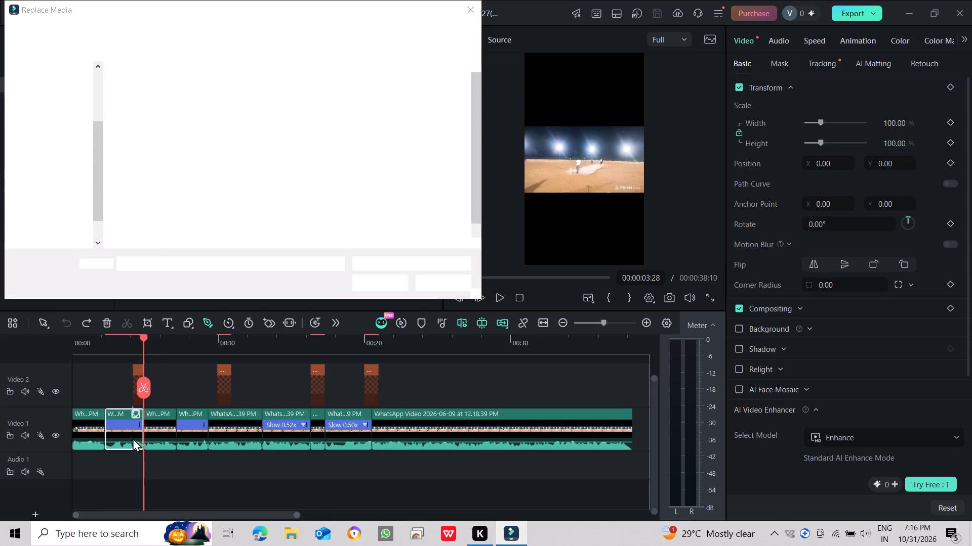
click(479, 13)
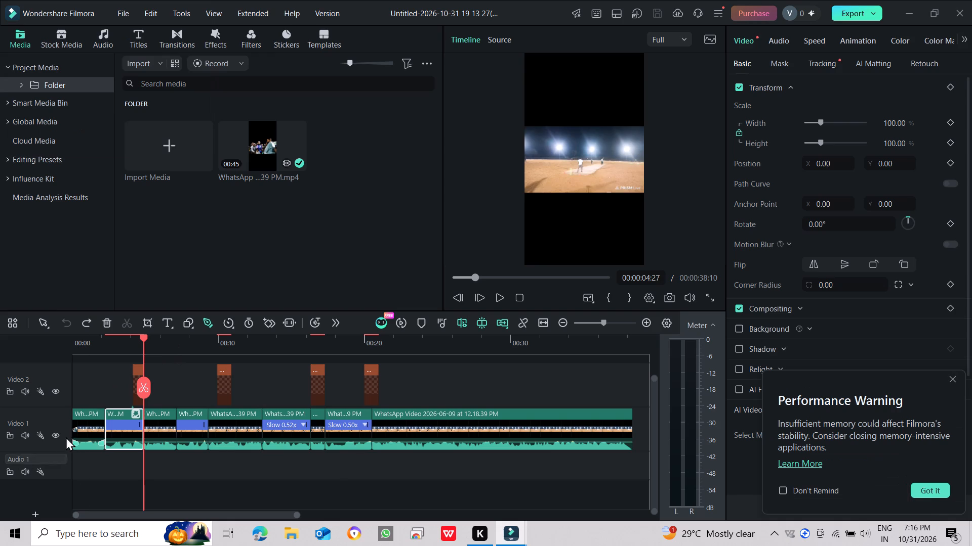
Delete the second clip on Video 1, the speed-adjusted one with the transition.
right_click(117, 417)
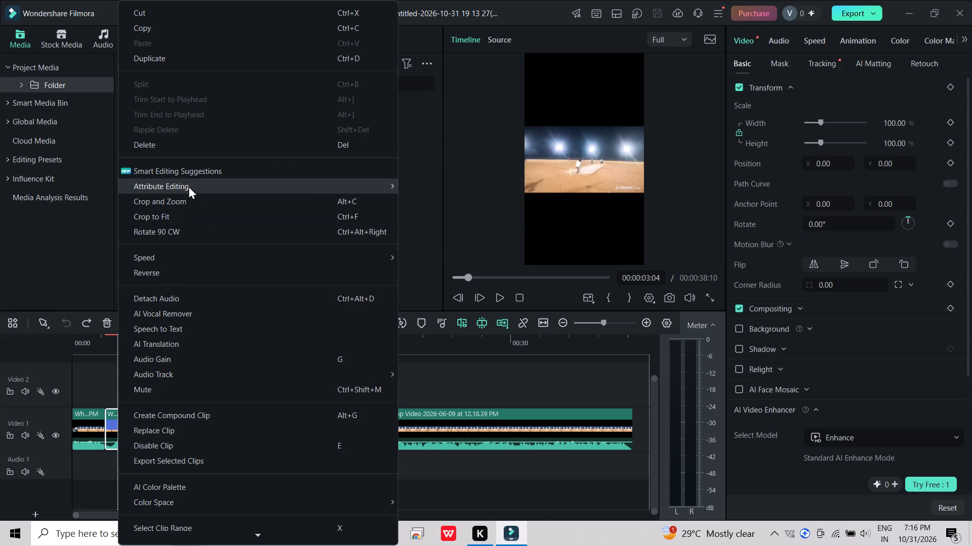
click(187, 146)
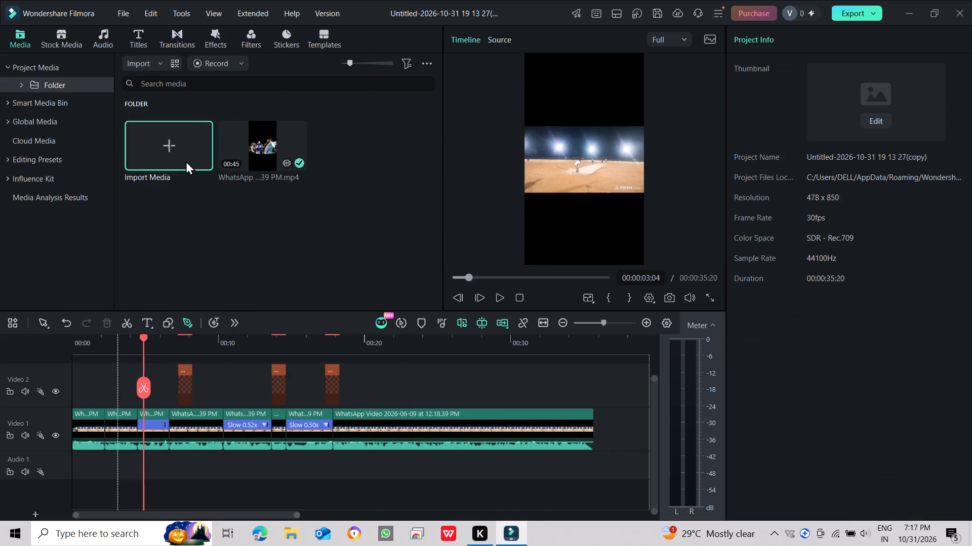
Open the Filters library.
click(246, 34)
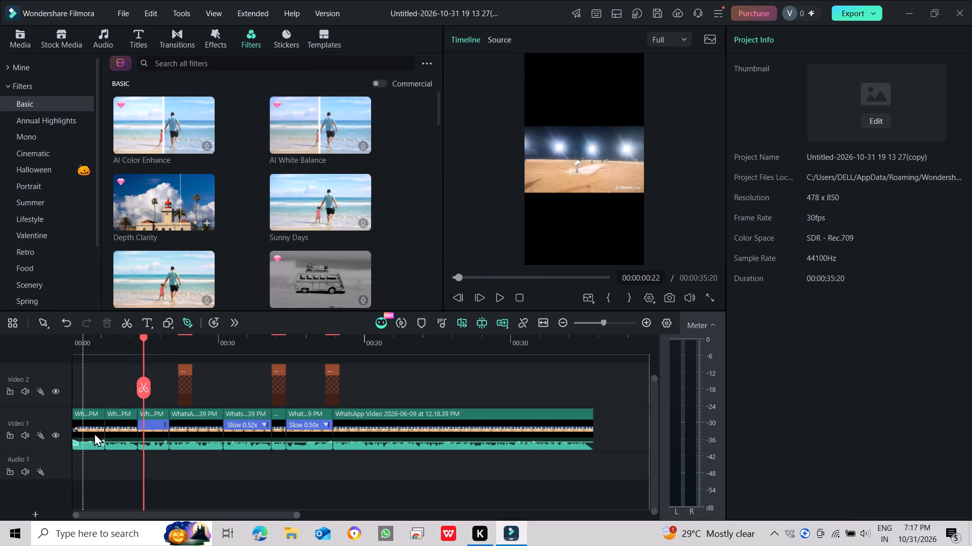
Play back the opening clips on Video 1 and examine the footage in an enlarged preview.
click(116, 423)
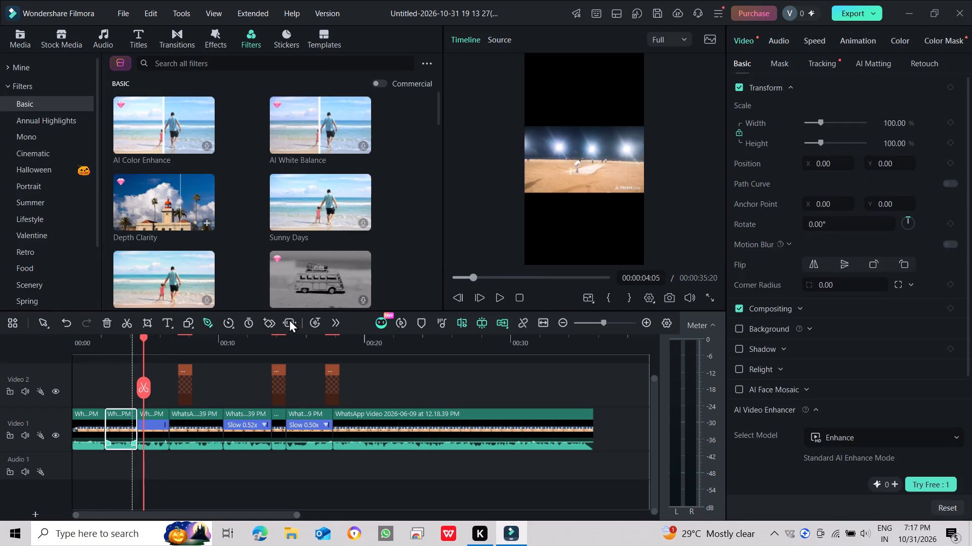
click(498, 298)
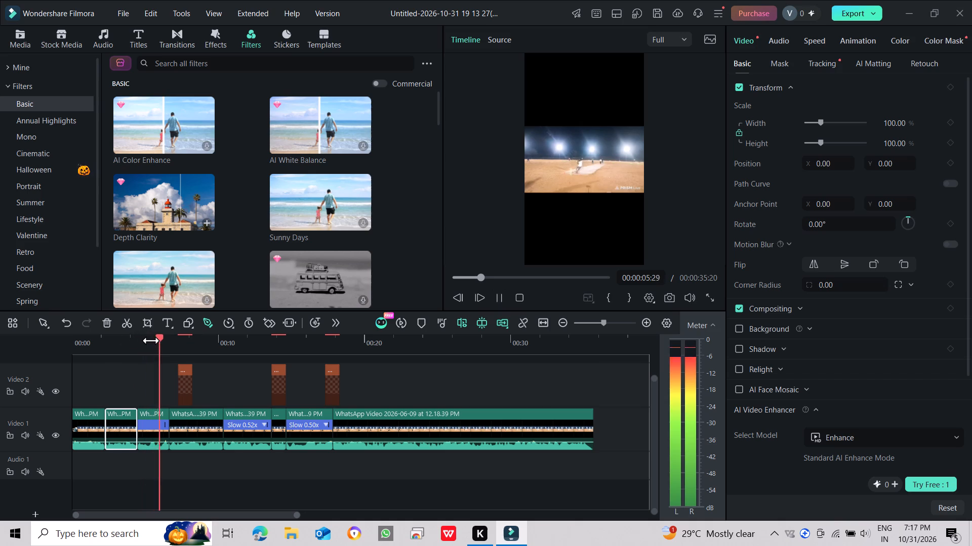
drag(150, 340, 147, 357)
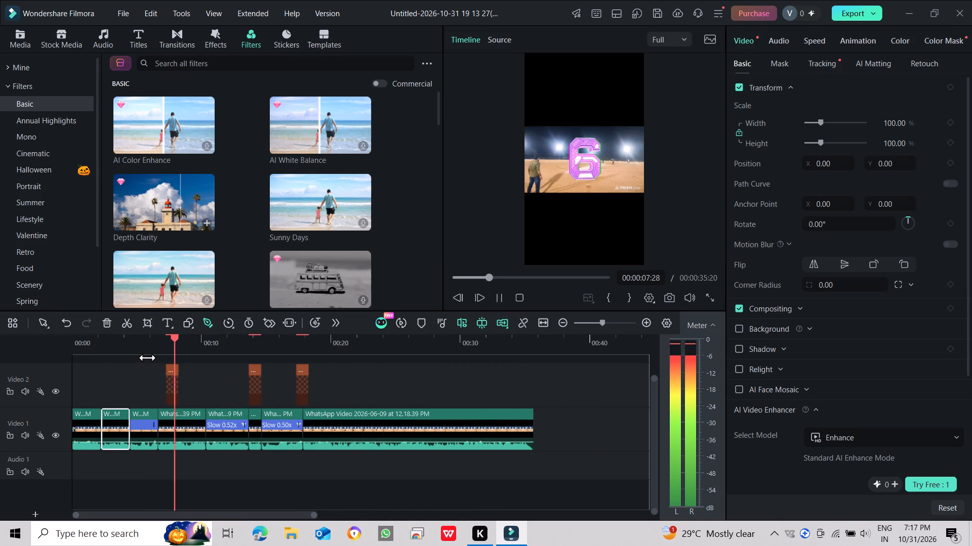
drag(147, 357, 148, 357)
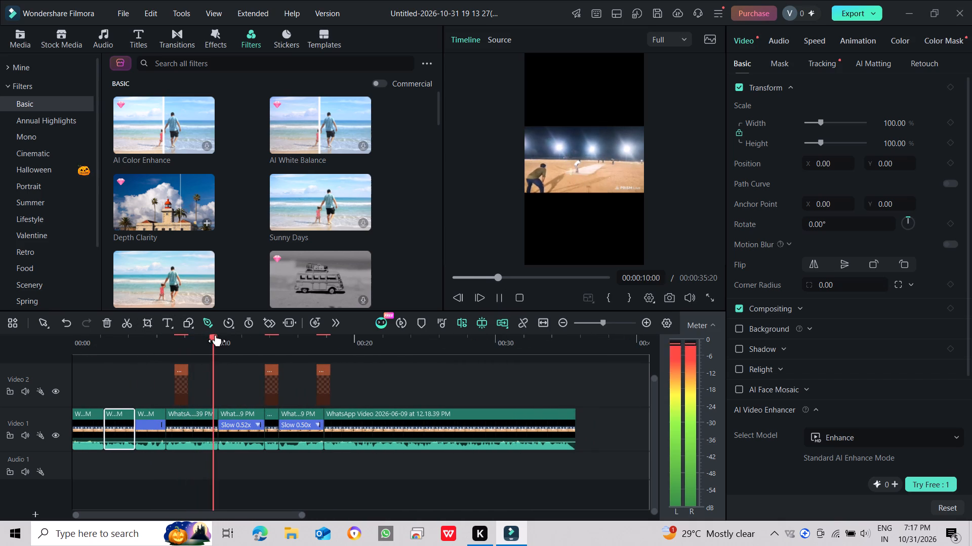
drag(216, 335, 57, 337)
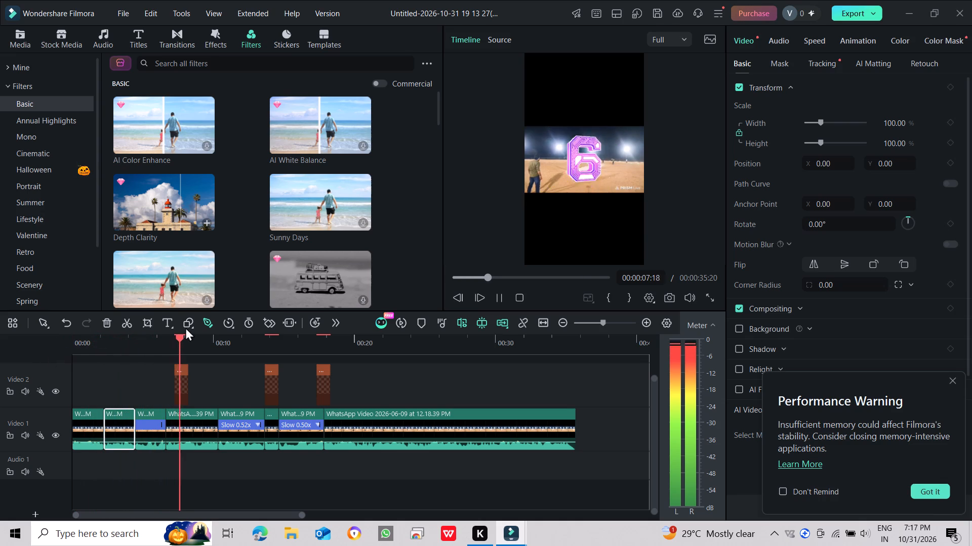
ctrl+scroll(609, 221, up, 1)
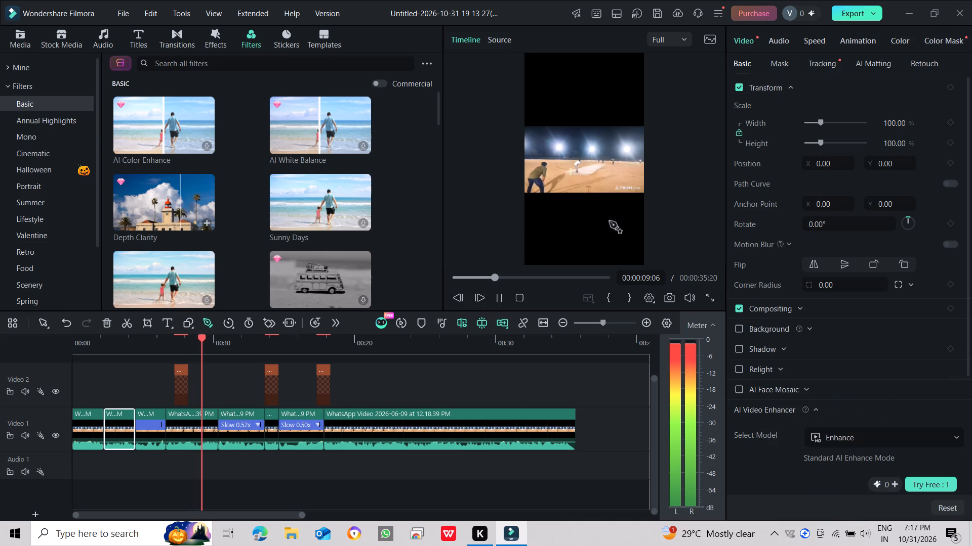
ctrl+scroll(609, 221, up, 11)
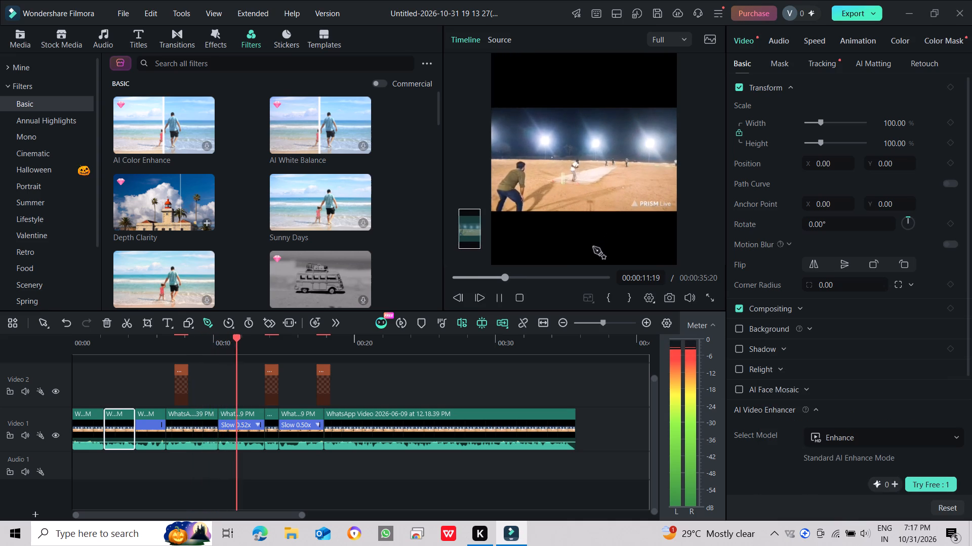
Undo the deletion of the speed-adjusted second clip on Video 1.
key(ctrl+z)
key(ctrl+z)
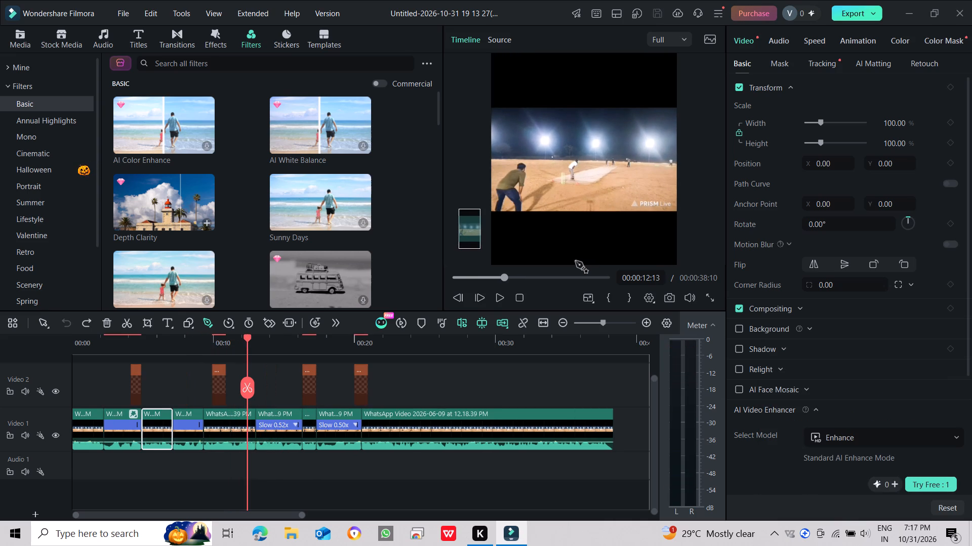
Remove the Depth Clarity filter from the second clip on Video 1.
click(135, 409)
click(136, 407)
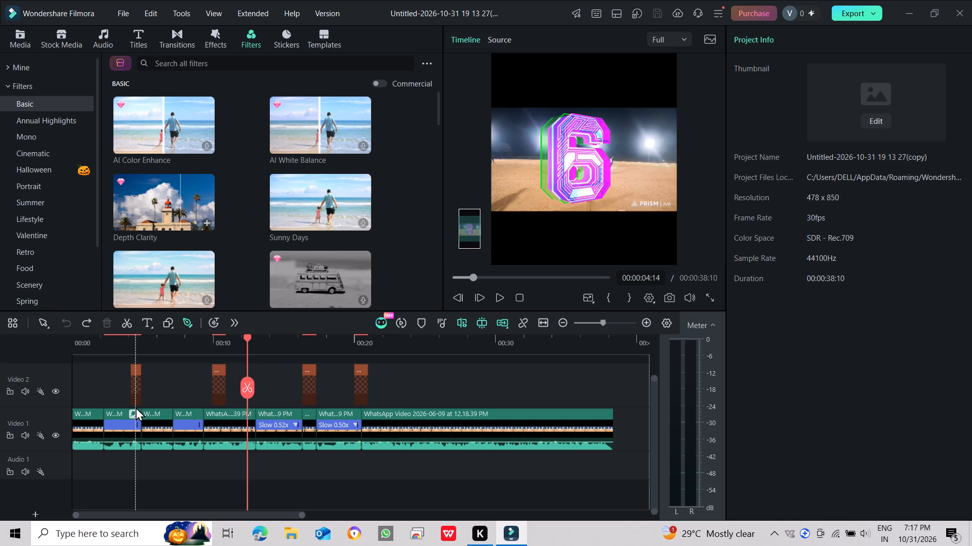
click(135, 408)
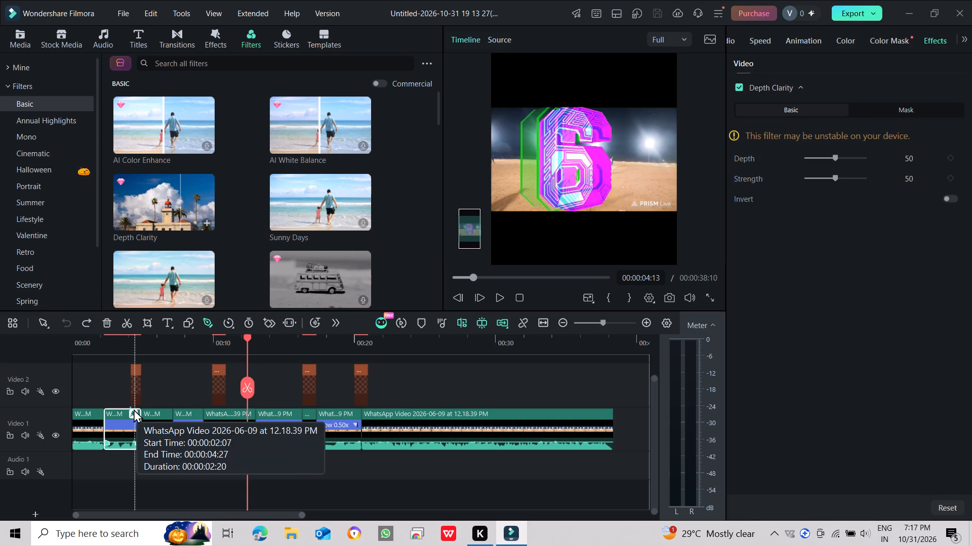
click(806, 157)
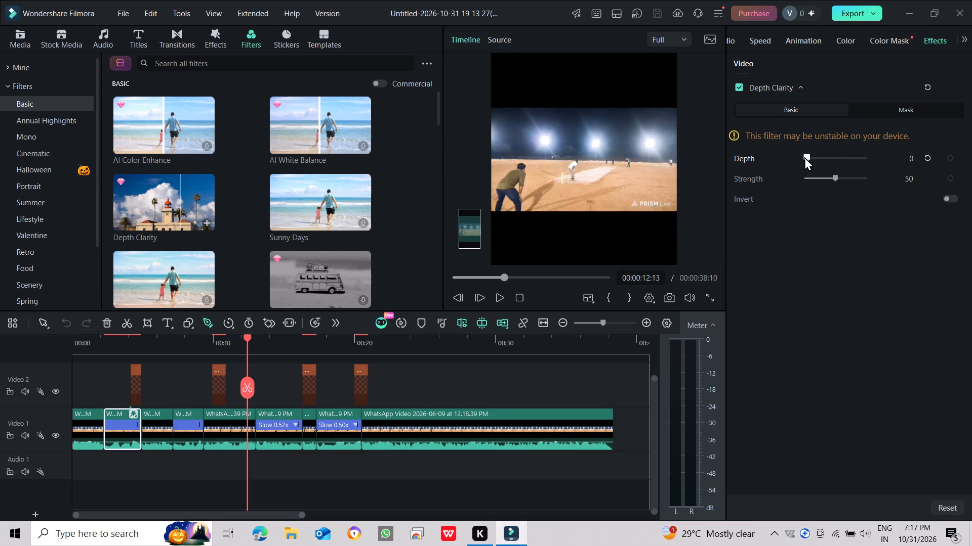
click(813, 92)
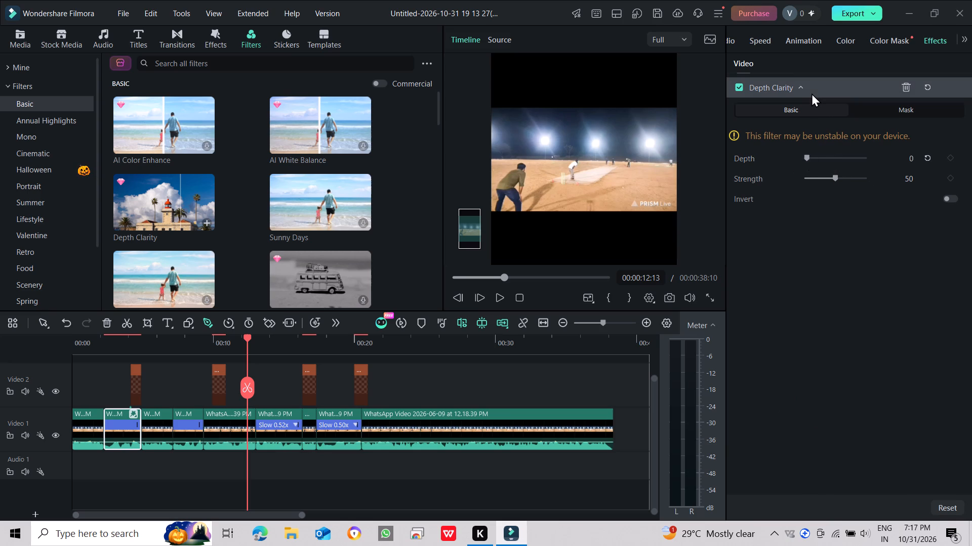
click(911, 87)
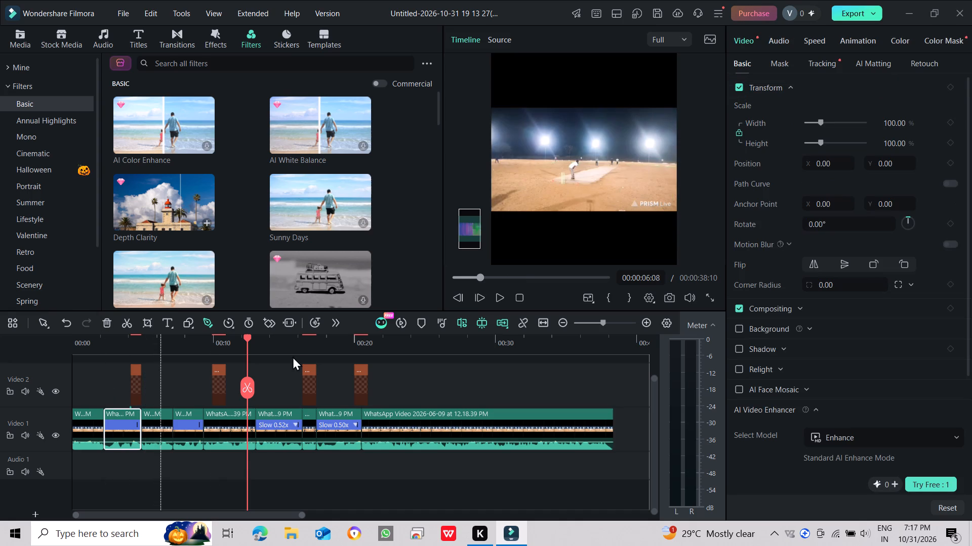
Play the timeline from the start into the long last clip to review the edit.
drag(249, 336, 0, 289)
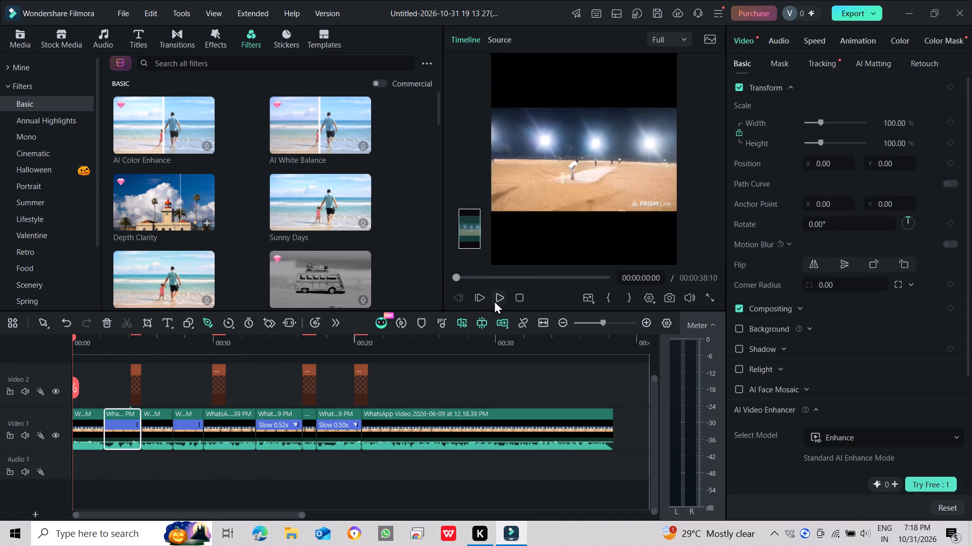
click(495, 300)
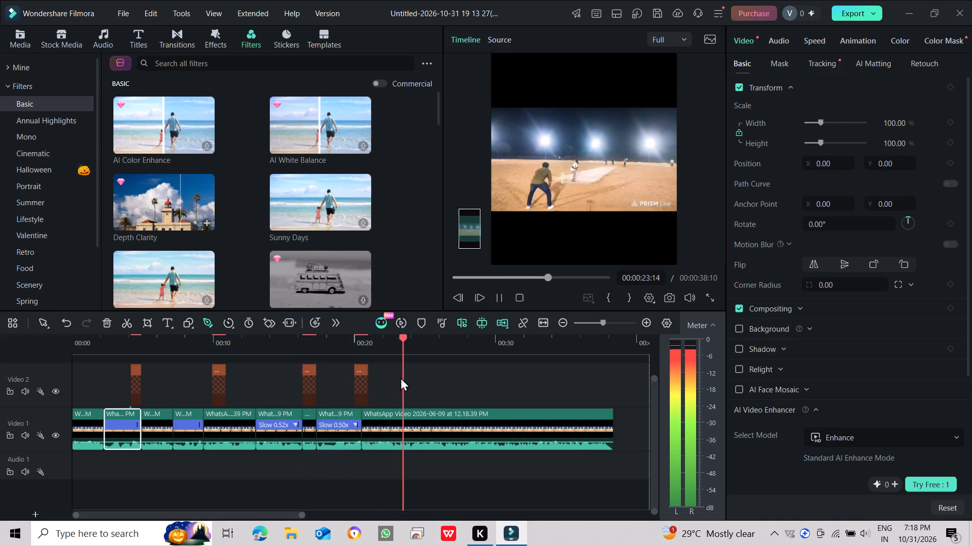
click(396, 407)
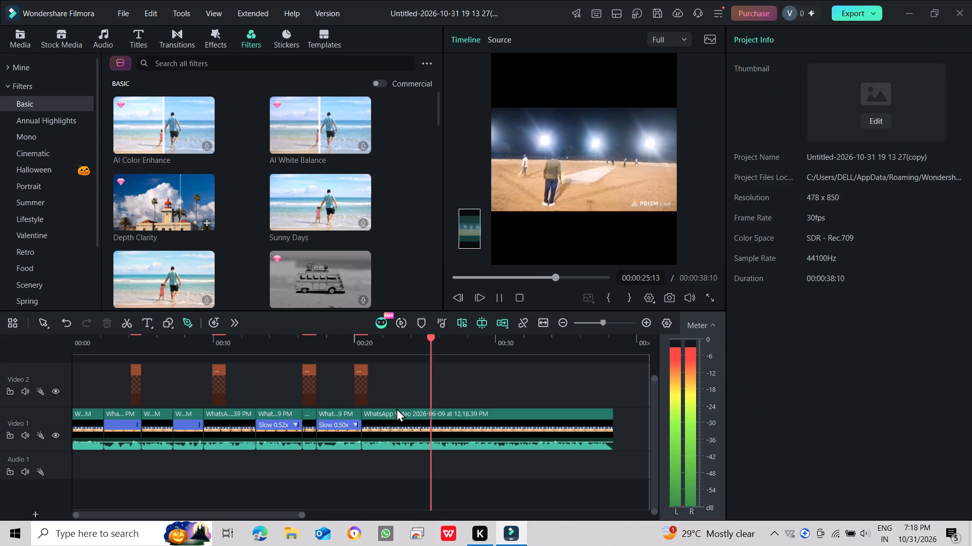
click(494, 301)
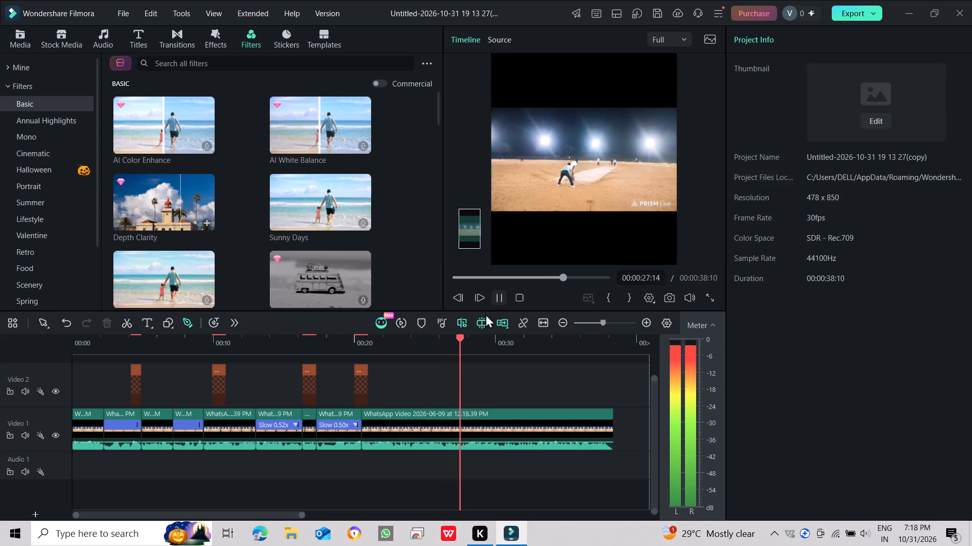
Split the long last clip on Video 1 at 00:00:20:29, where the final Video 2 overlay ends.
drag(461, 337, 459, 337)
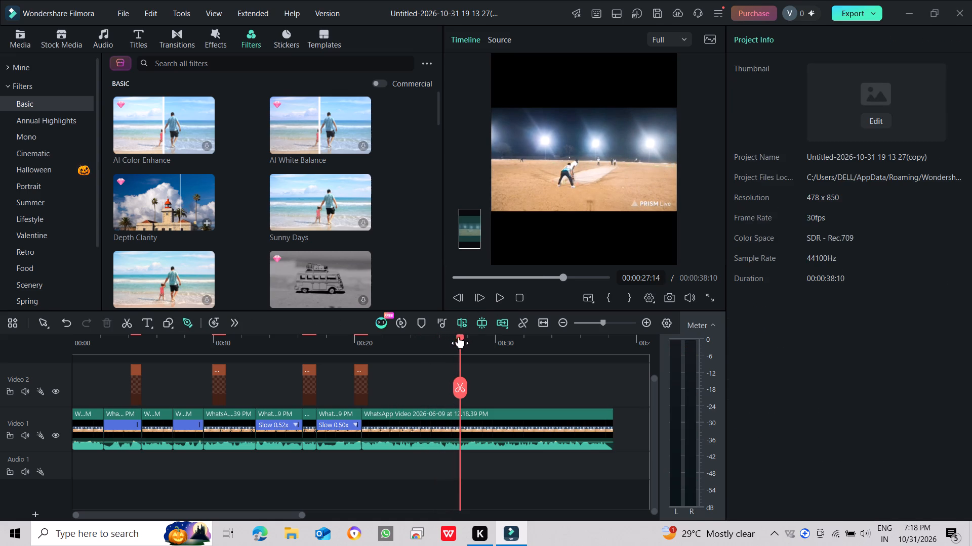
drag(459, 337, 411, 327)
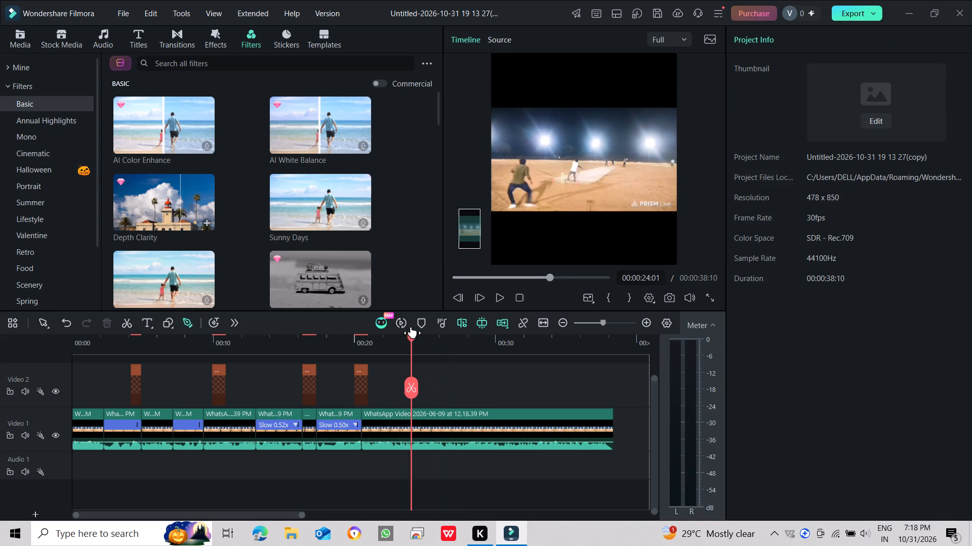
drag(411, 327, 393, 324)
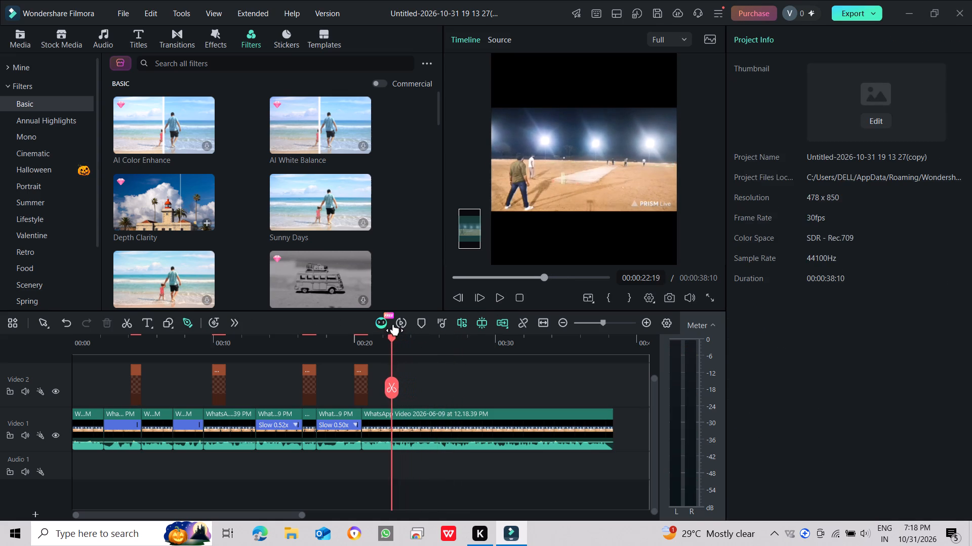
drag(393, 324, 387, 324)
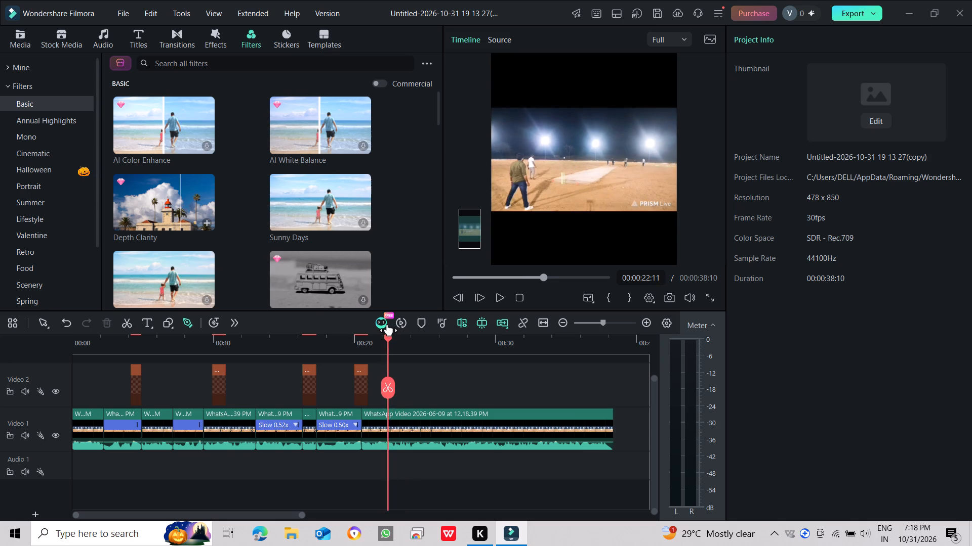
drag(387, 324, 367, 324)
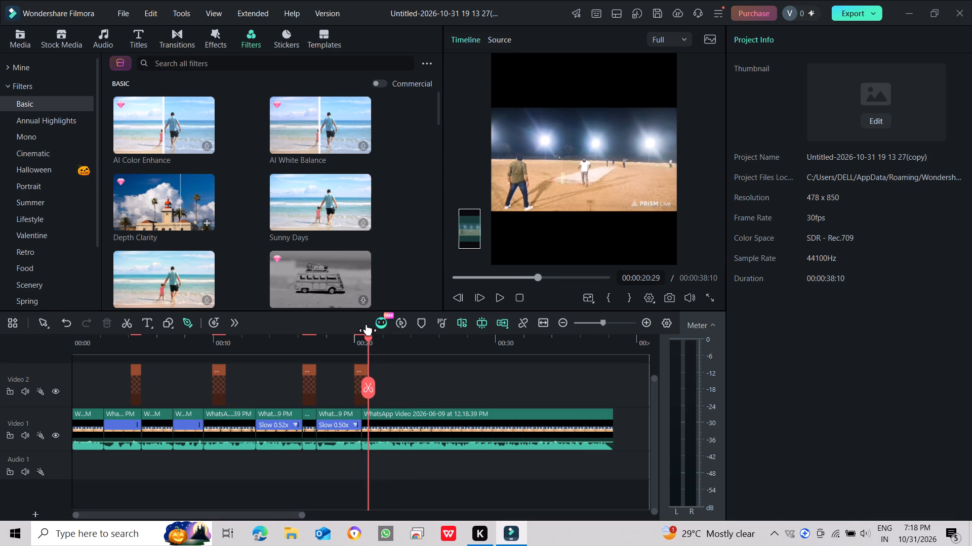
drag(367, 324, 355, 324)
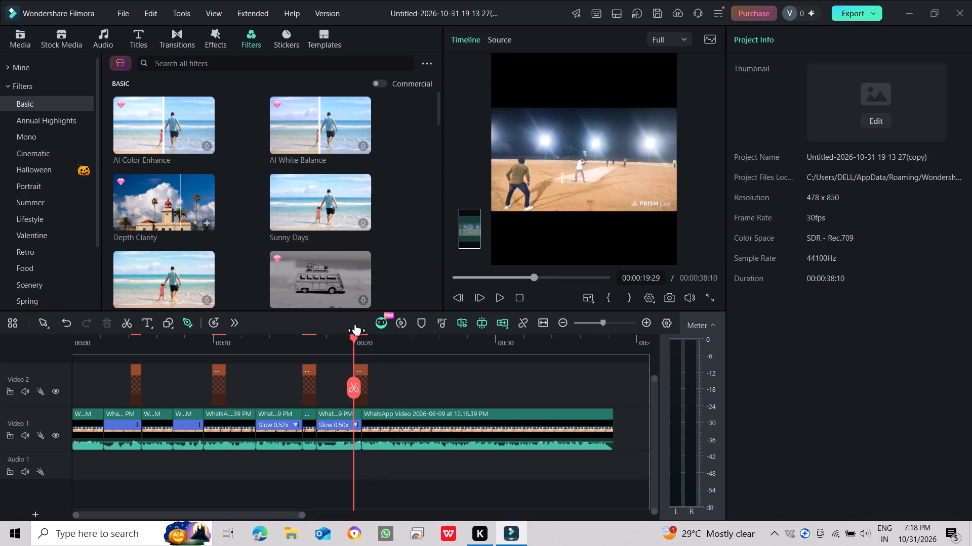
drag(355, 324, 361, 324)
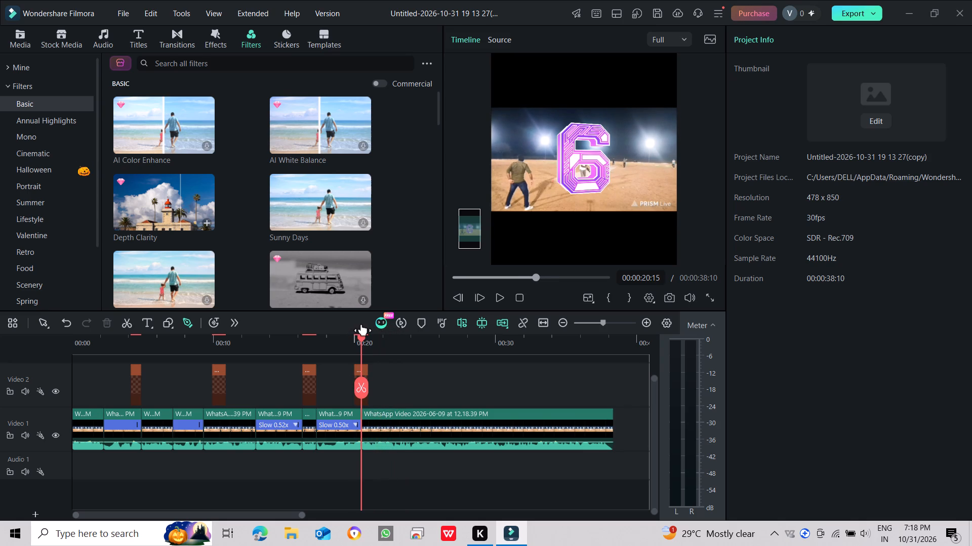
drag(361, 324, 369, 325)
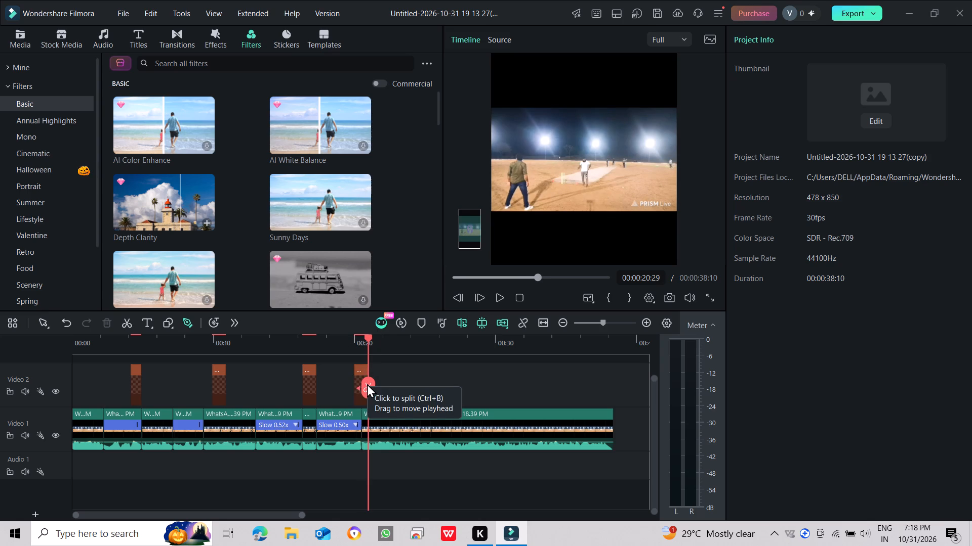
click(367, 384)
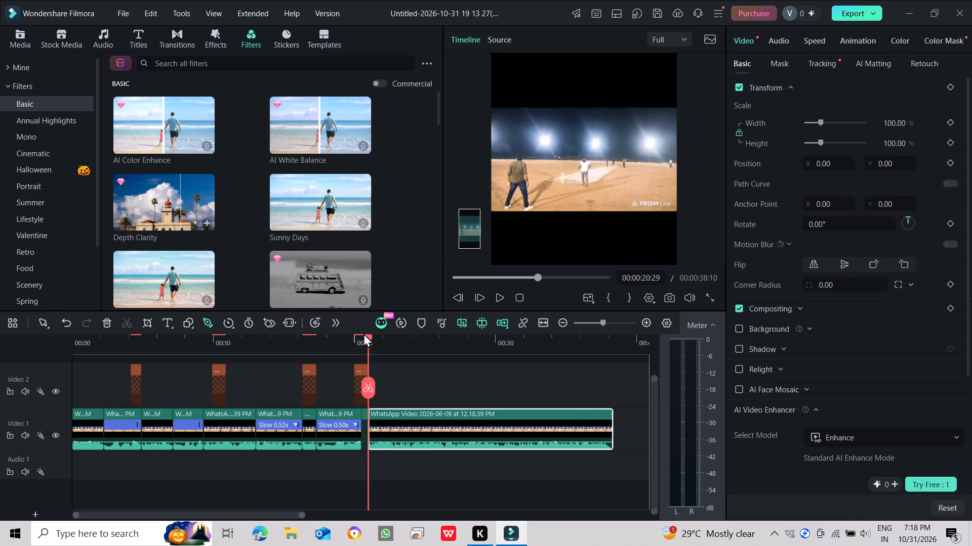
Split the remaining last clip on Video 1 again at 00:00:22:27, as the ball is being played.
drag(368, 336, 374, 338)
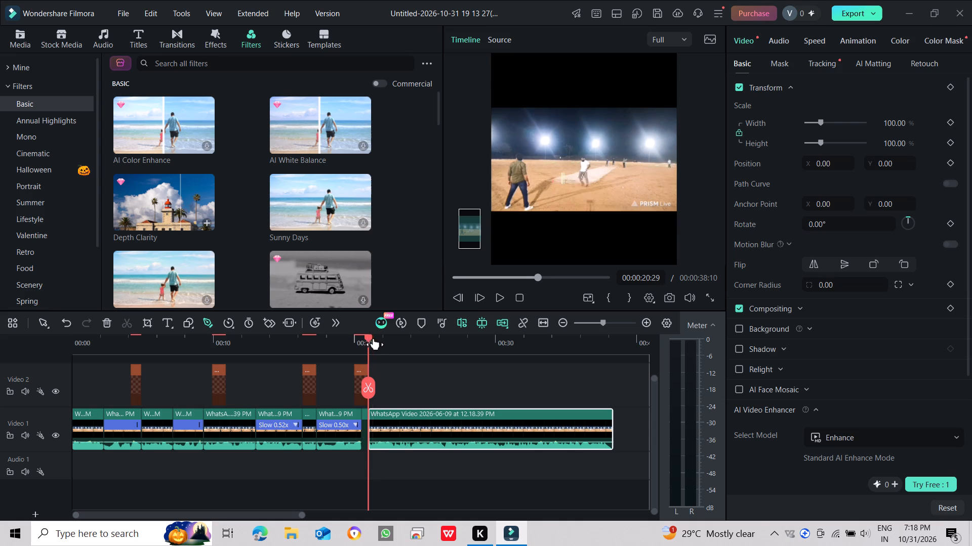
drag(374, 338, 391, 338)
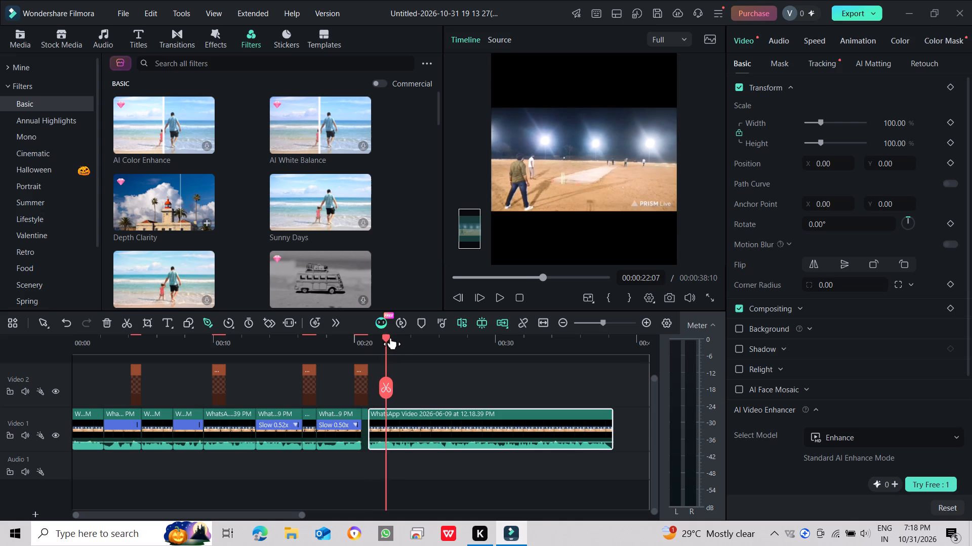
drag(391, 338, 396, 345)
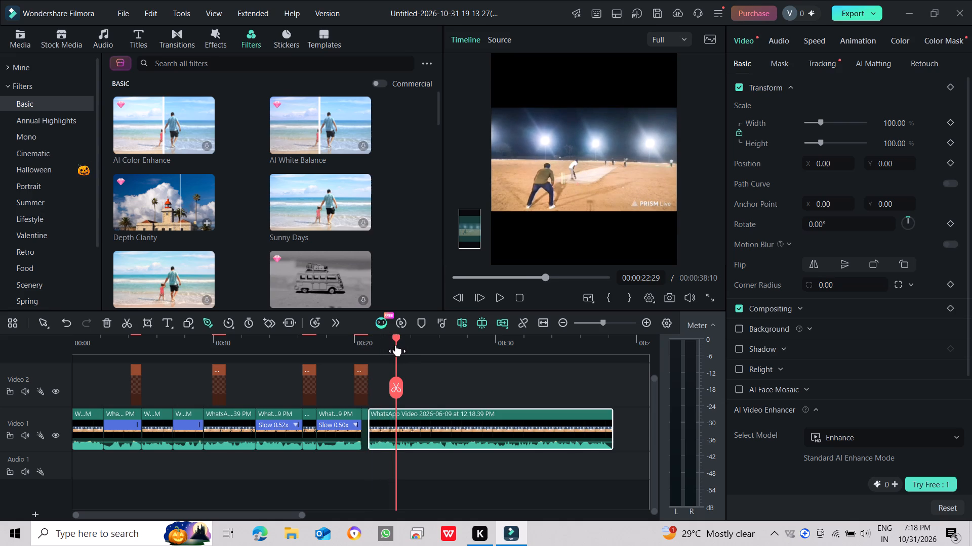
drag(396, 345, 394, 348)
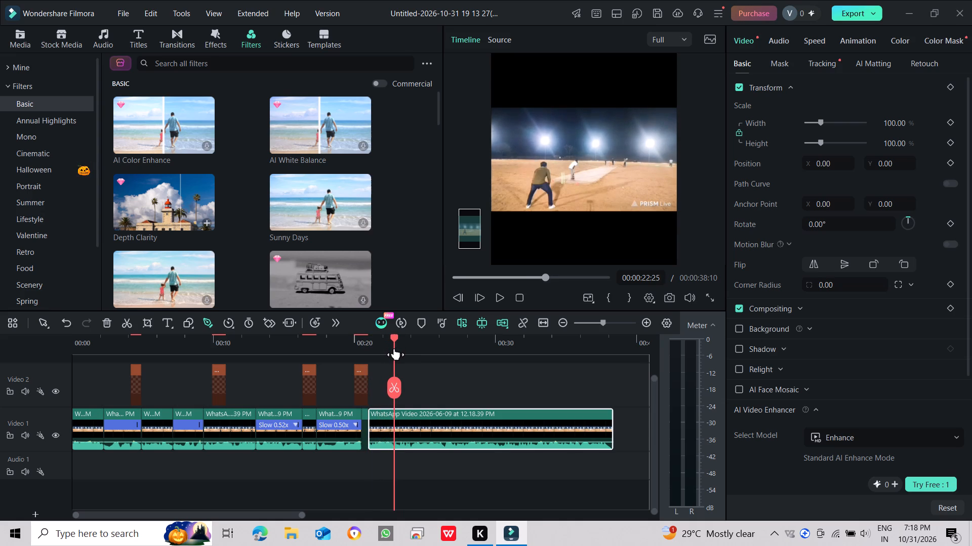
drag(394, 348, 402, 353)
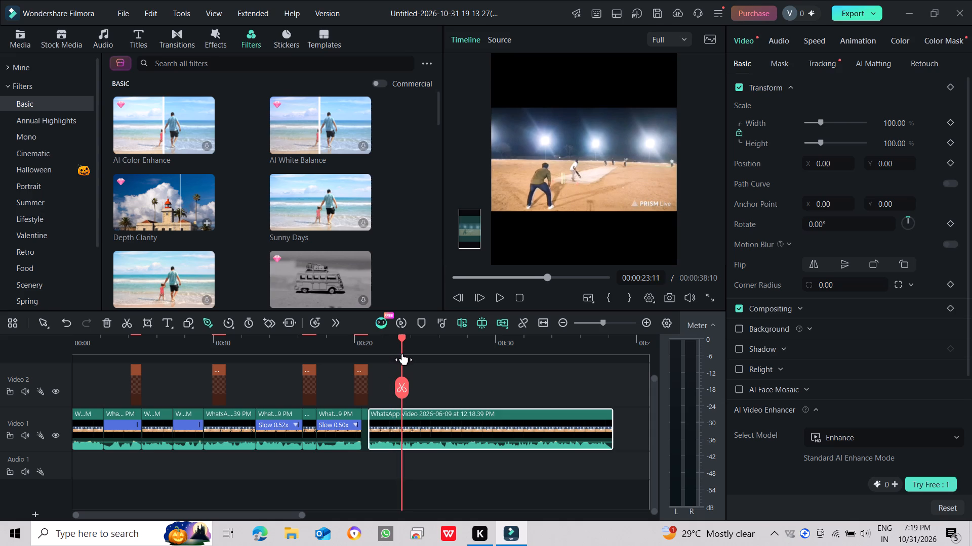
drag(402, 353, 398, 356)
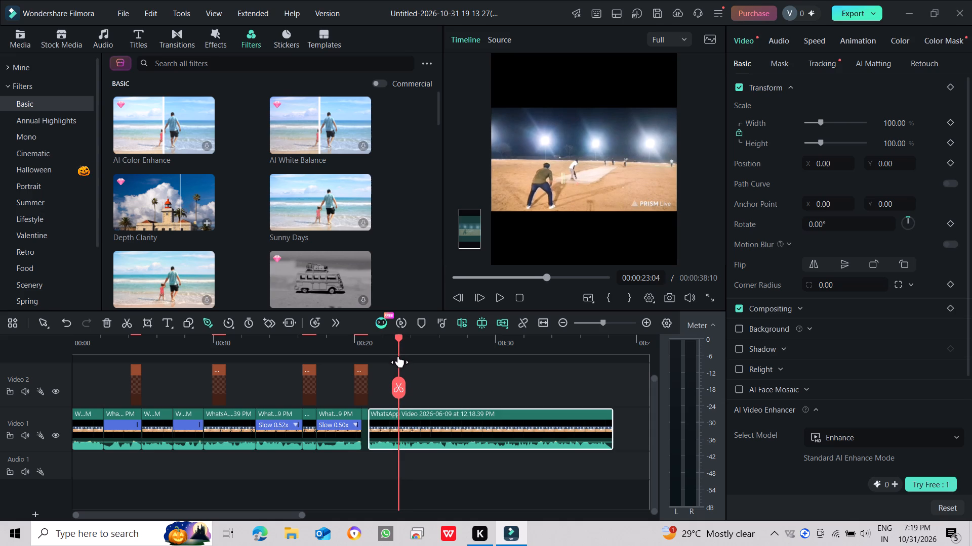
drag(398, 356, 395, 357)
click(397, 380)
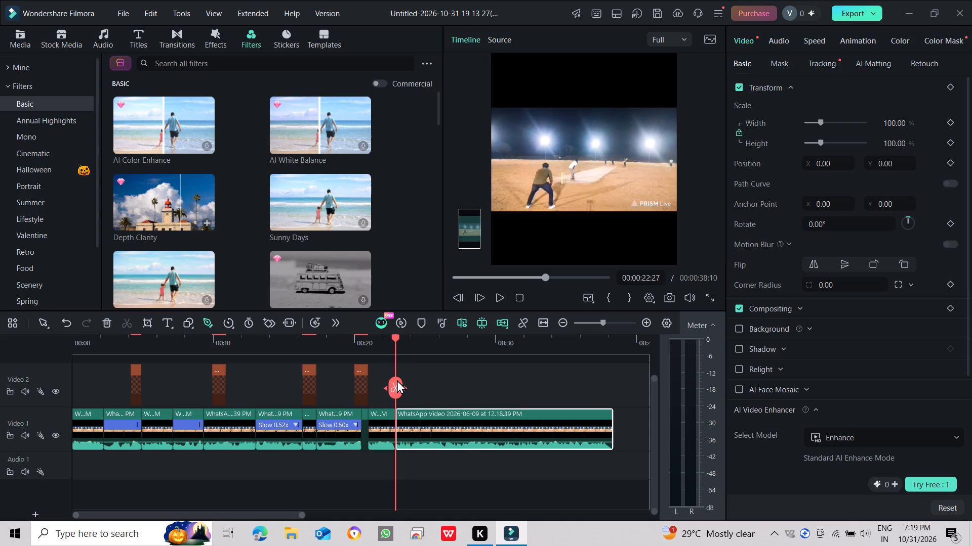
Delete the short Video 1 segment between the two latest splits, from 00:00:20:29 to 00:00:22:27.
click(383, 415)
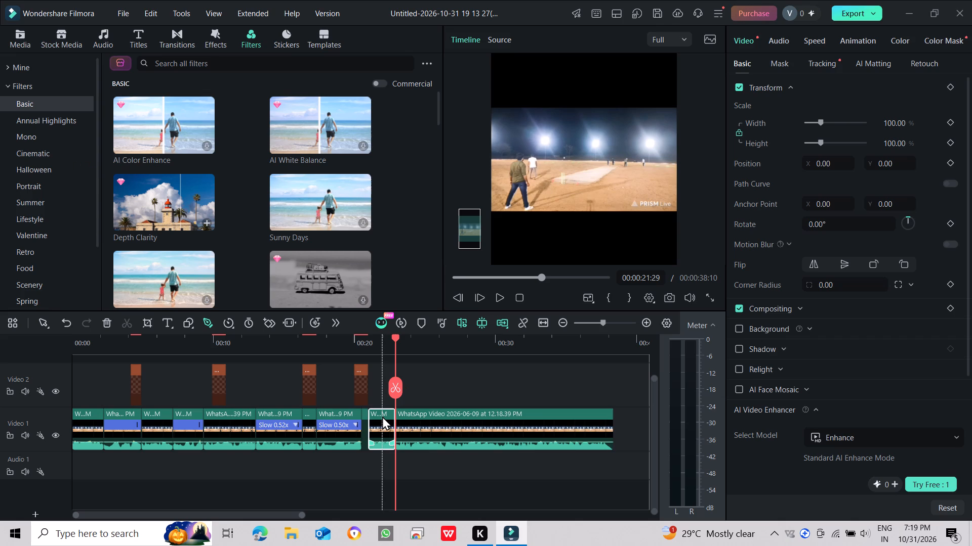
right_click(382, 416)
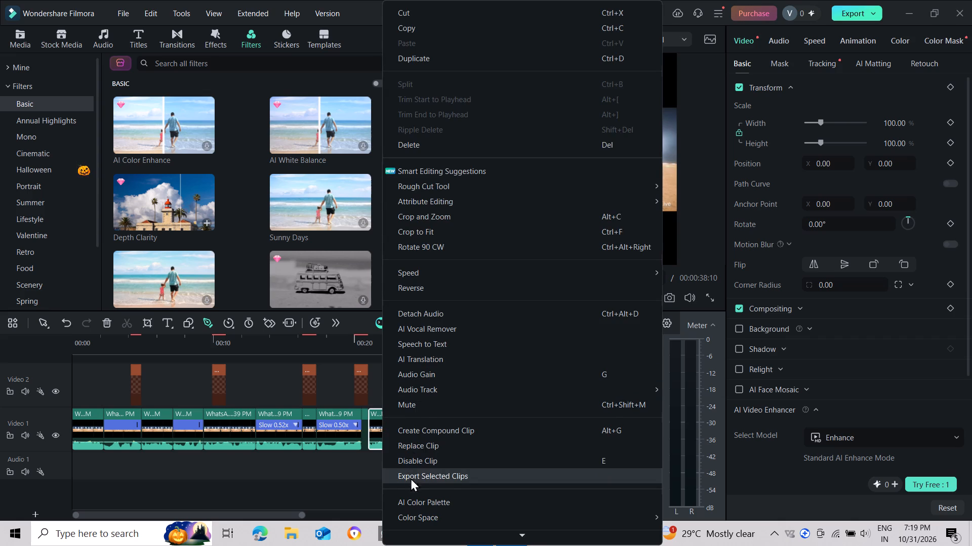
click(431, 149)
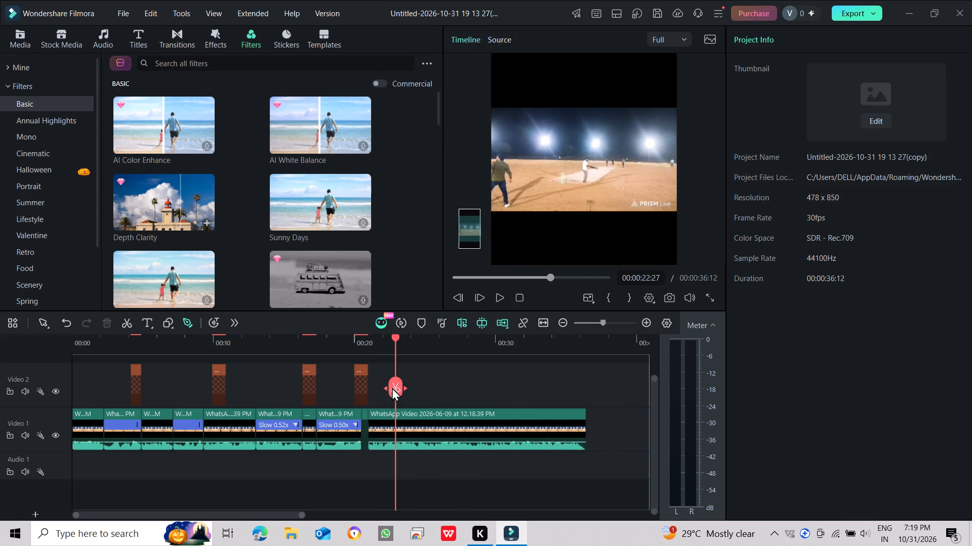
Split the long last clip on Video 1 at 00:00:21:16, just before the batter plays the ball.
drag(396, 339, 381, 337)
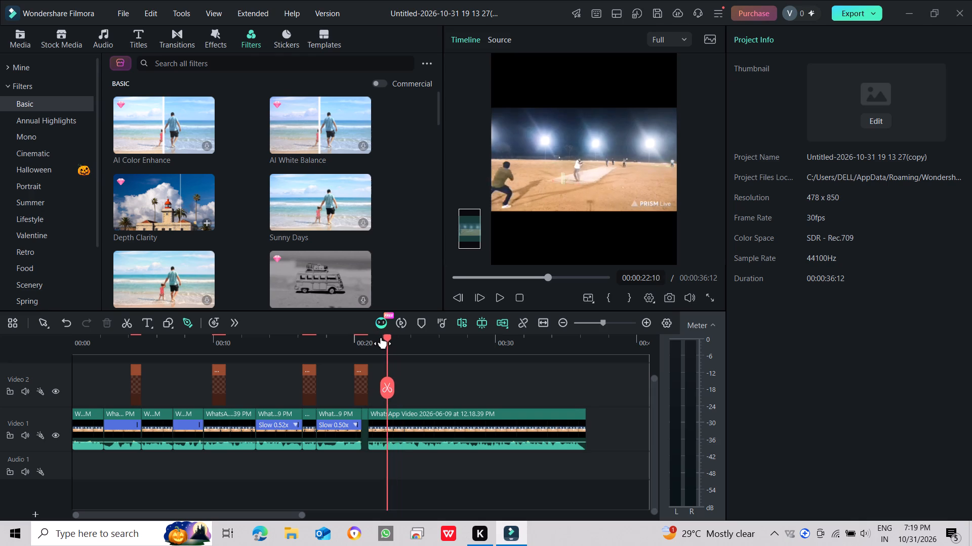
drag(381, 337, 371, 337)
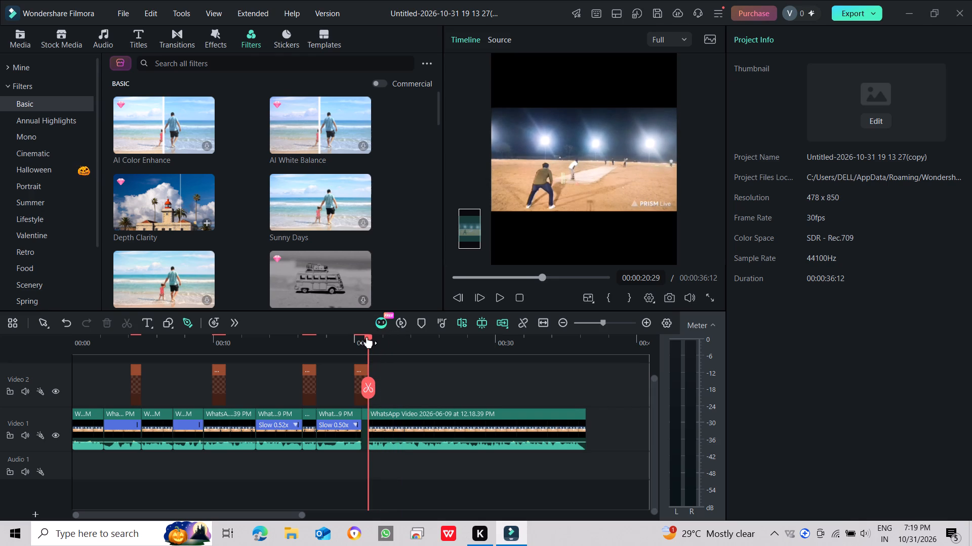
drag(368, 337, 374, 337)
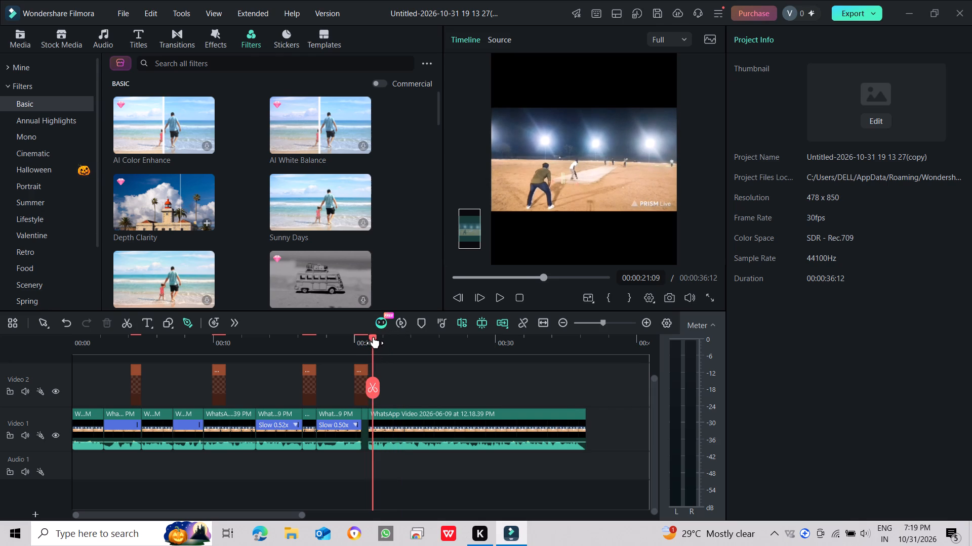
drag(374, 337, 374, 338)
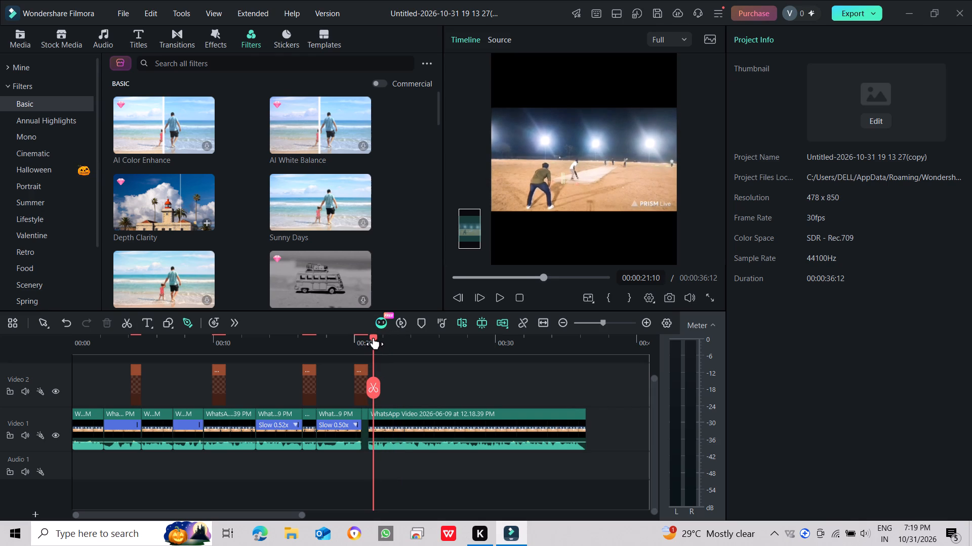
drag(374, 338, 376, 338)
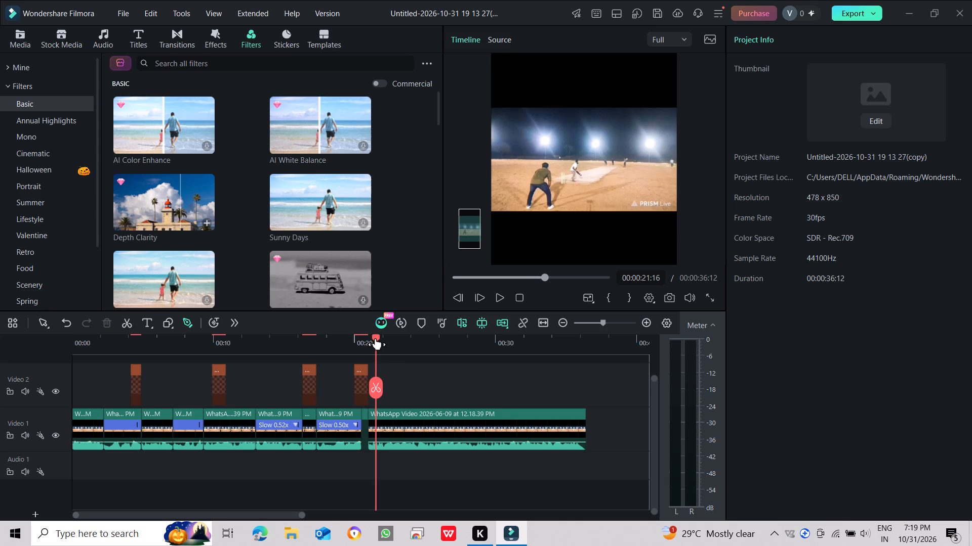
click(372, 385)
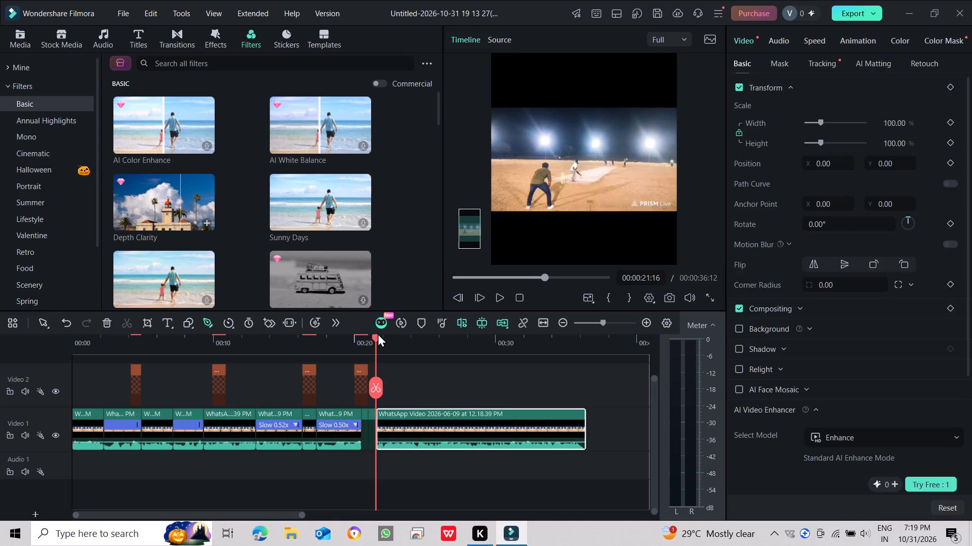
Split the long last clip on Video 1 again at 00:00:22:25, after the shot is played.
drag(375, 334, 381, 334)
drag(381, 334, 384, 341)
drag(377, 338, 384, 338)
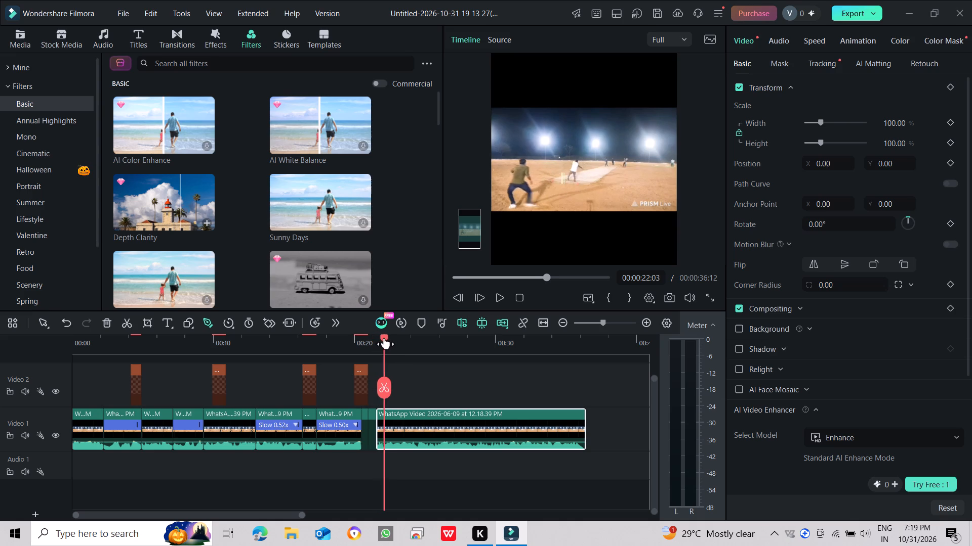
drag(384, 338, 392, 343)
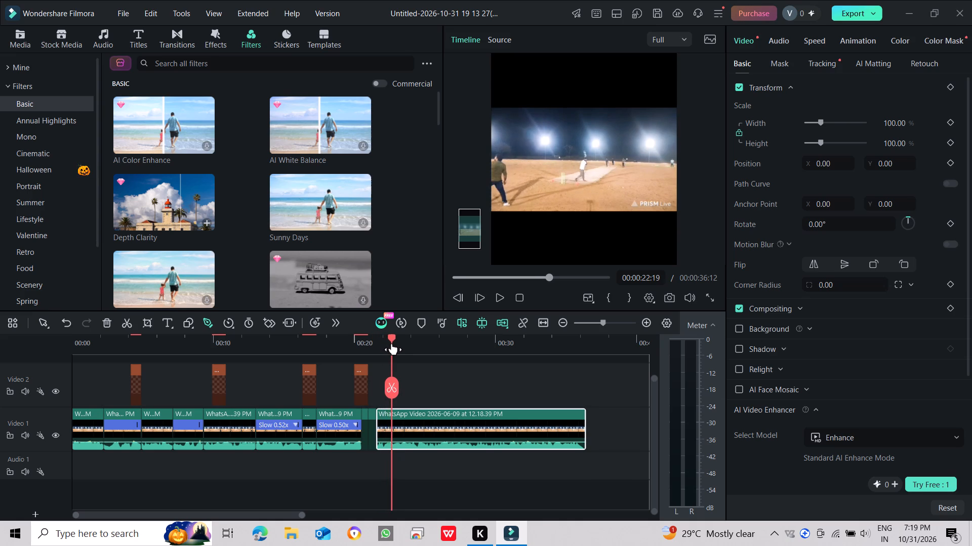
drag(392, 343, 395, 348)
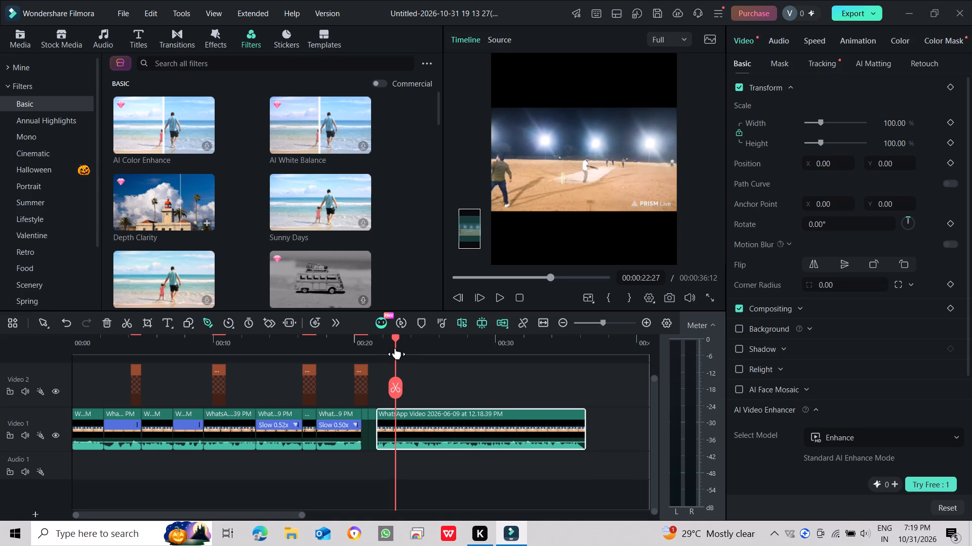
drag(395, 348, 394, 352)
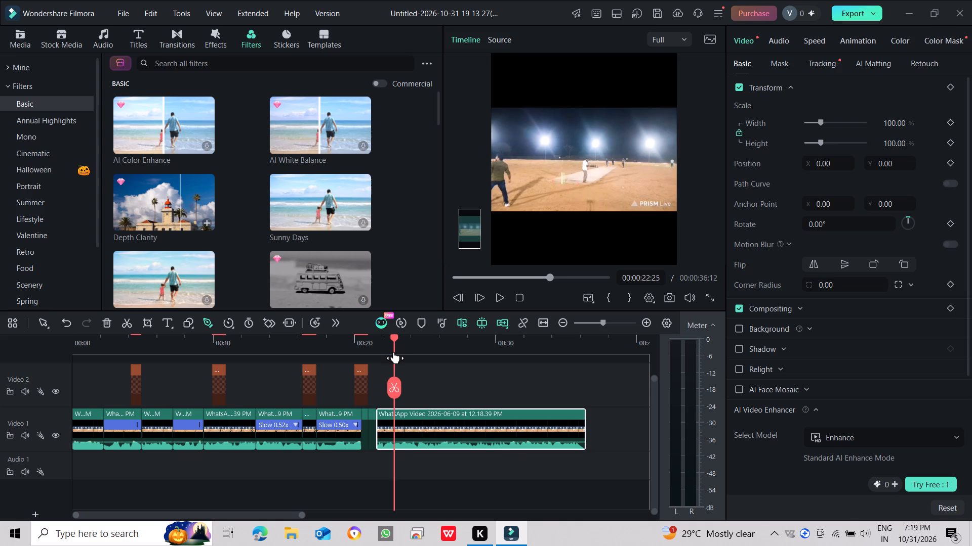
drag(394, 352, 394, 354)
click(391, 381)
Slow the short segment between 00:00:21:16 and 00:00:22:25 on Video 1 to a uniform speed of 0.50.
click(385, 418)
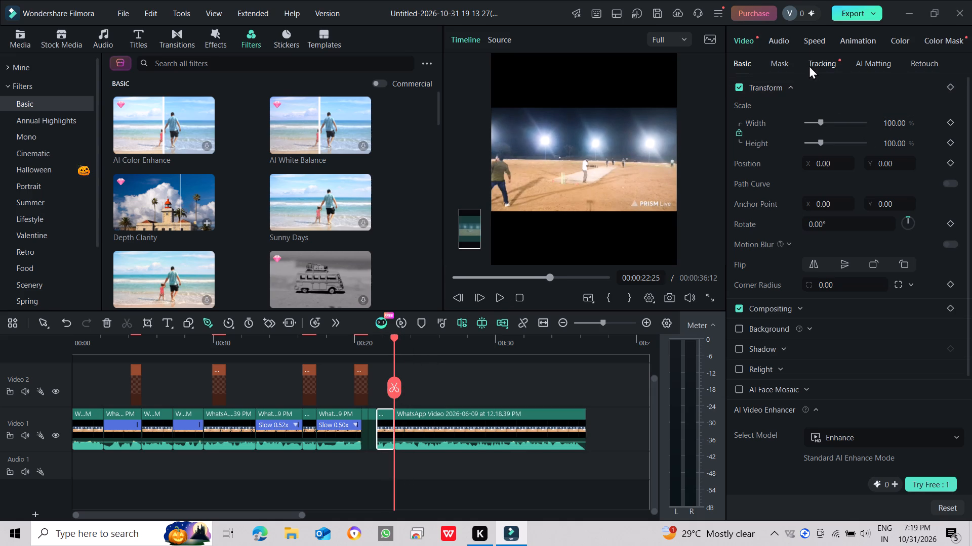
click(810, 43)
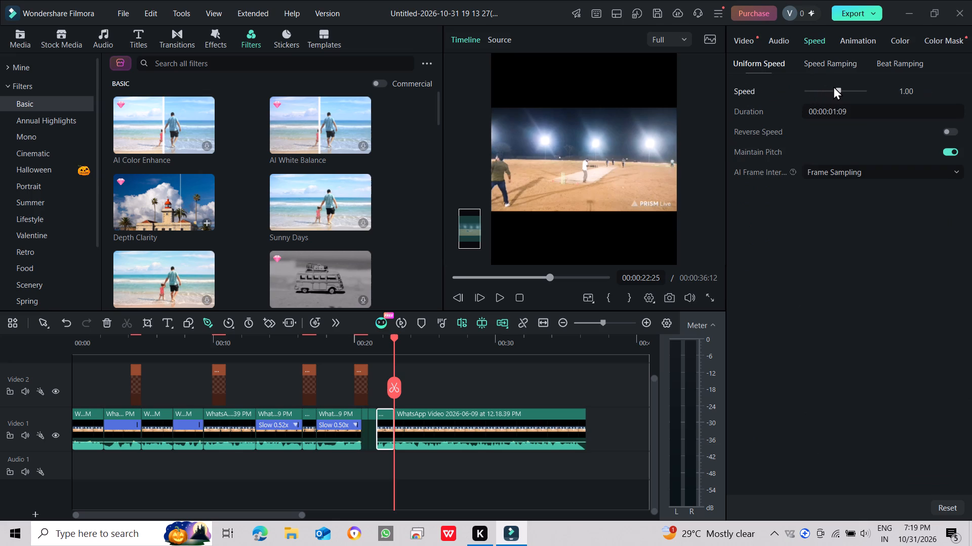
click(833, 87)
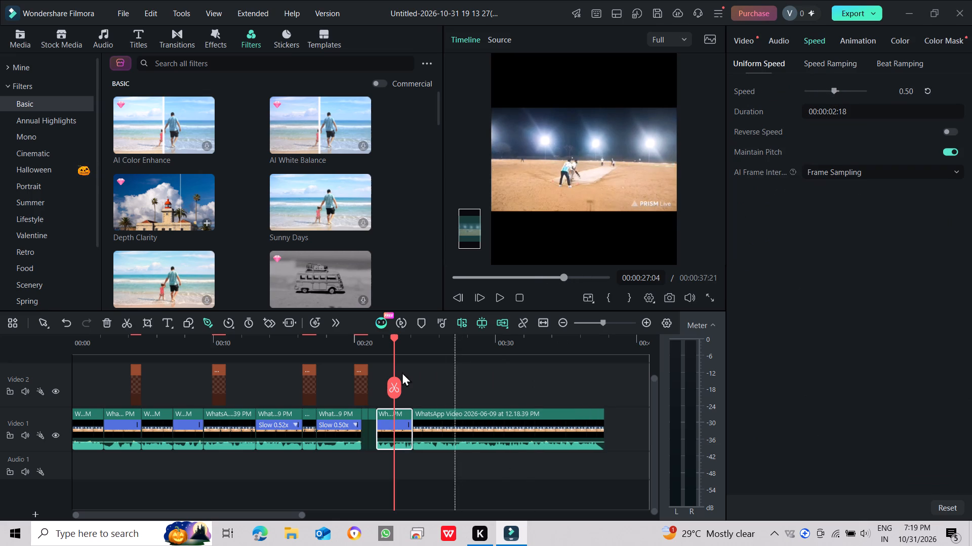
Copy the final "6" overlay on Video 2 and paste it directly after the original.
drag(394, 338, 376, 338)
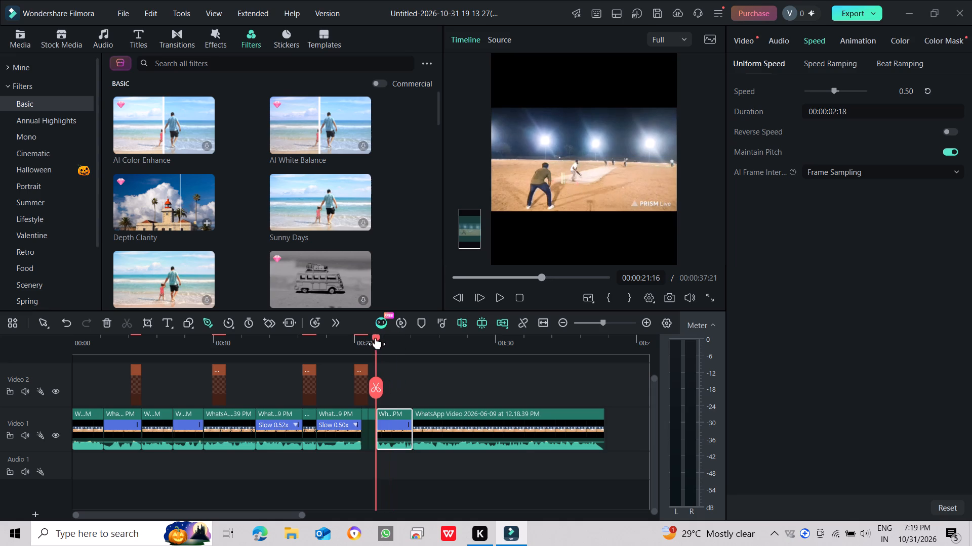
drag(376, 338, 368, 338)
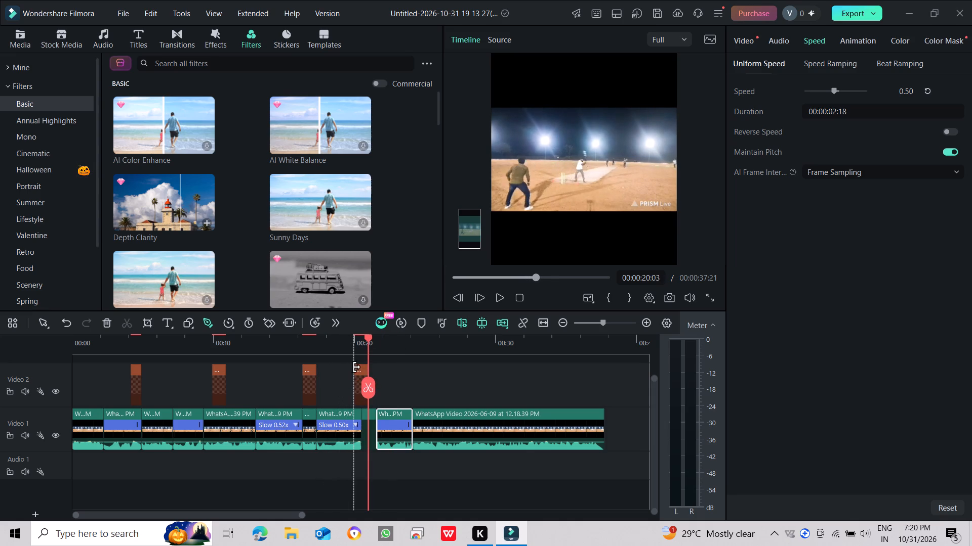
click(360, 370)
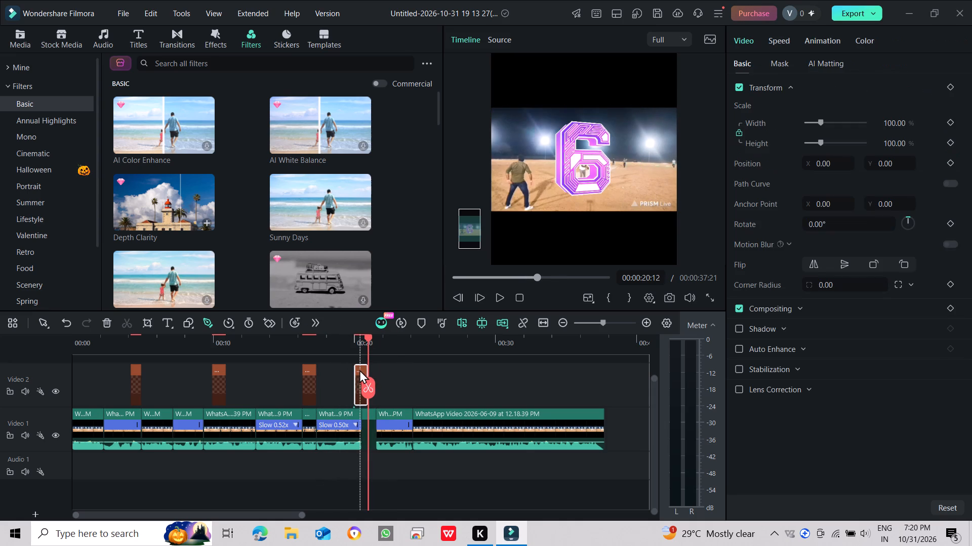
key(ctrl+c)
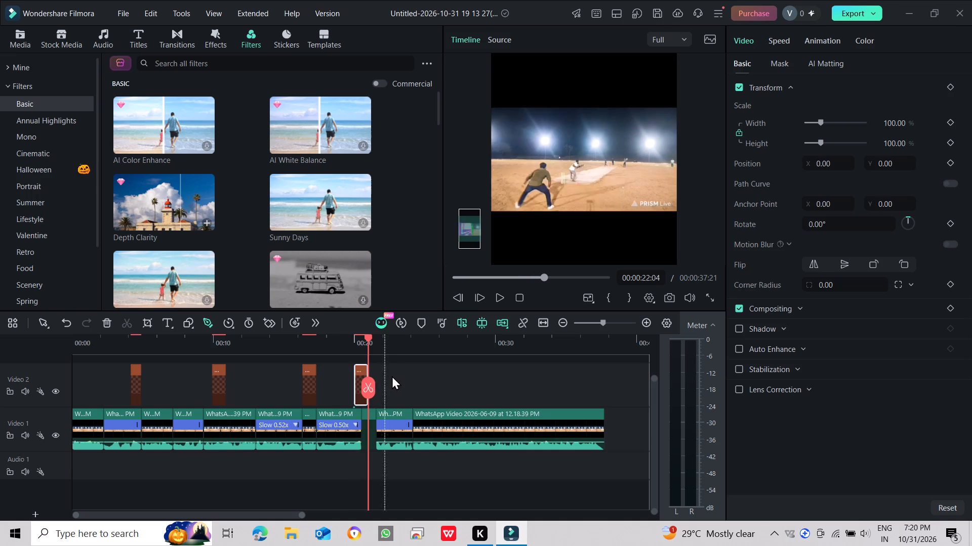
click(391, 376)
key(ctrl+v)
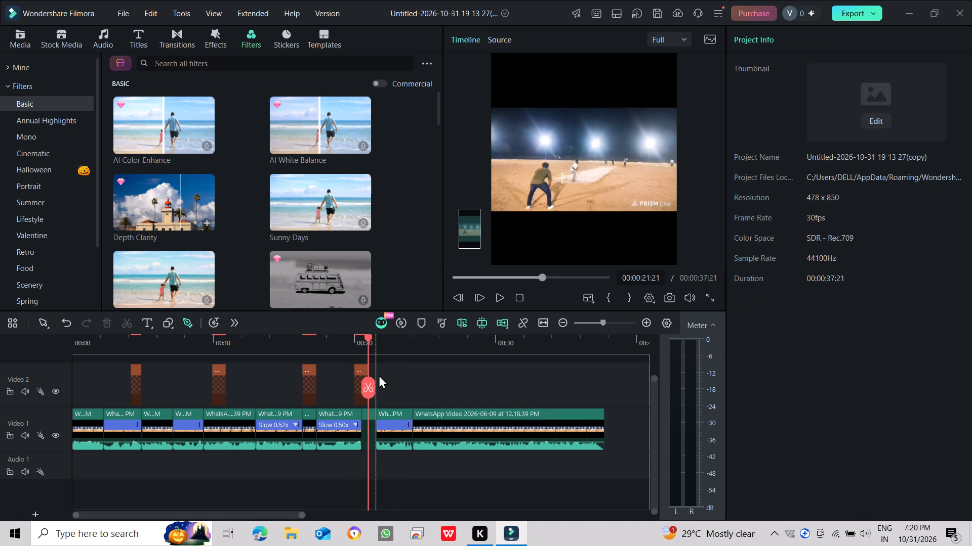
Move the pasted "6" overlay on Video 2 to about 00:00:23:21, near the end of the new slow-motion segment.
drag(383, 340, 407, 352)
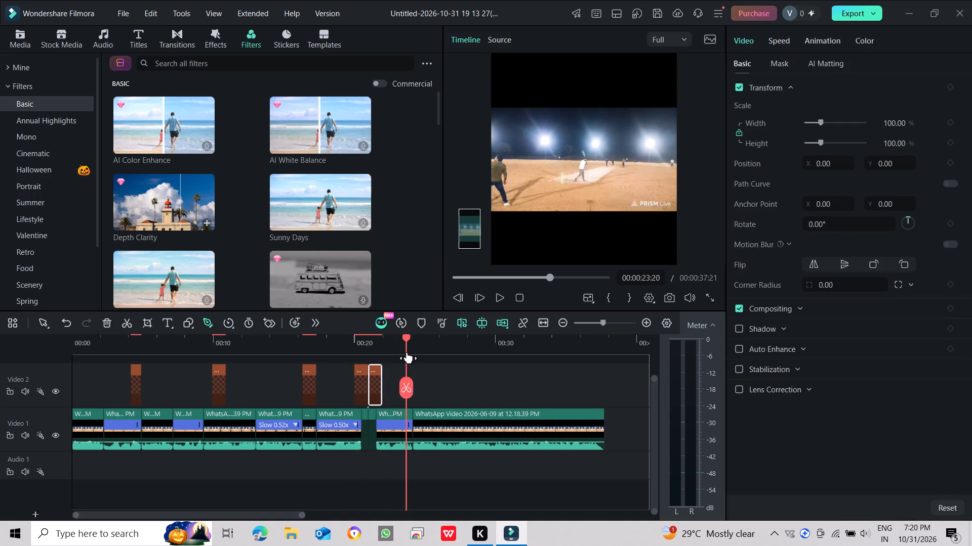
drag(407, 352, 407, 356)
drag(374, 376, 385, 378)
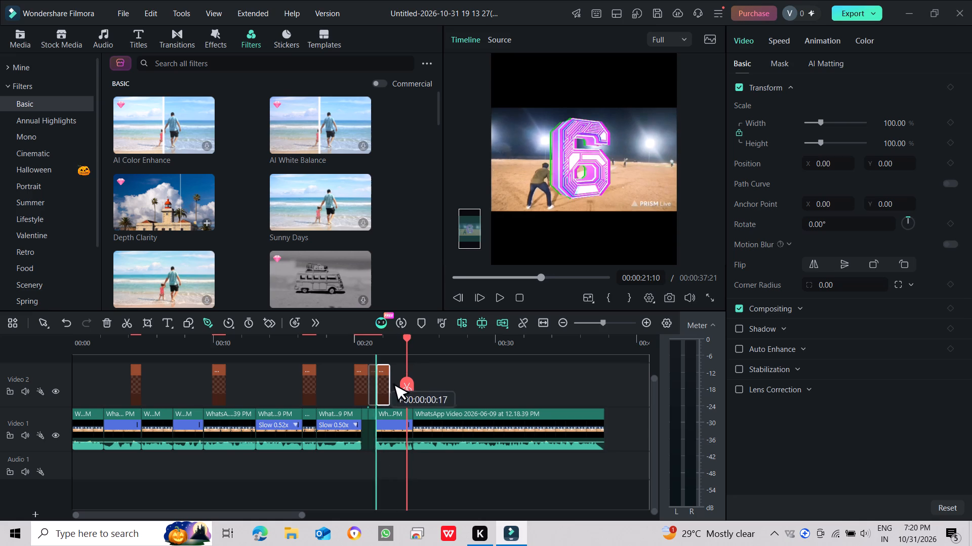
drag(385, 378, 408, 379)
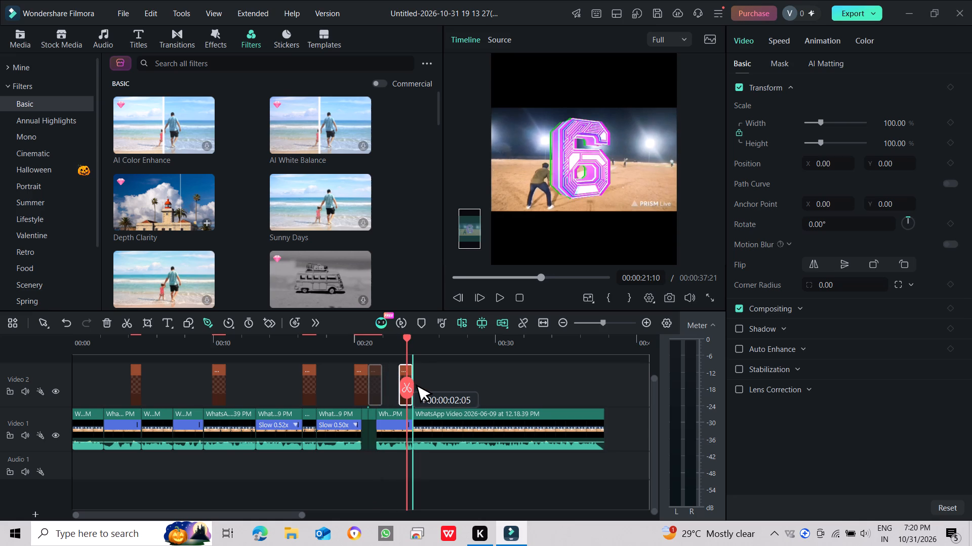
drag(408, 379, 408, 379)
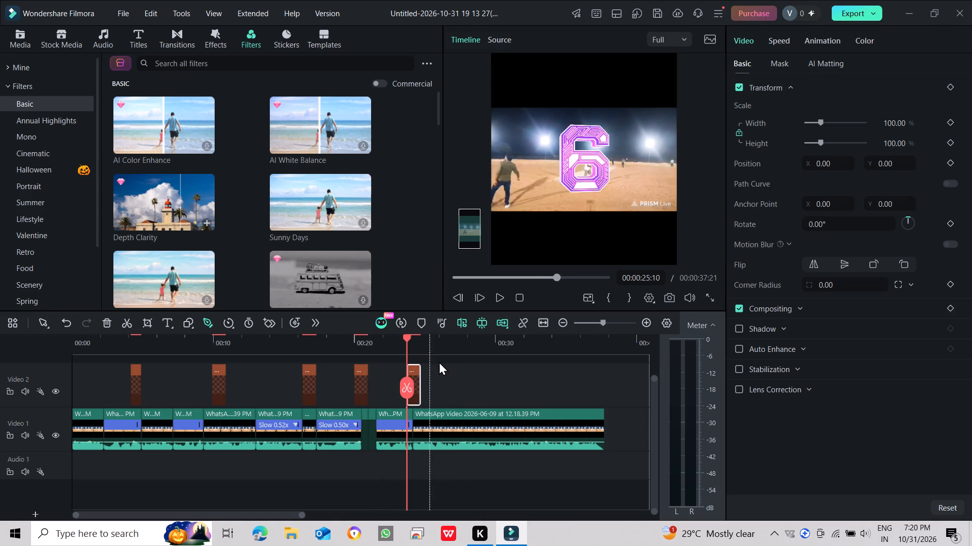
click(461, 374)
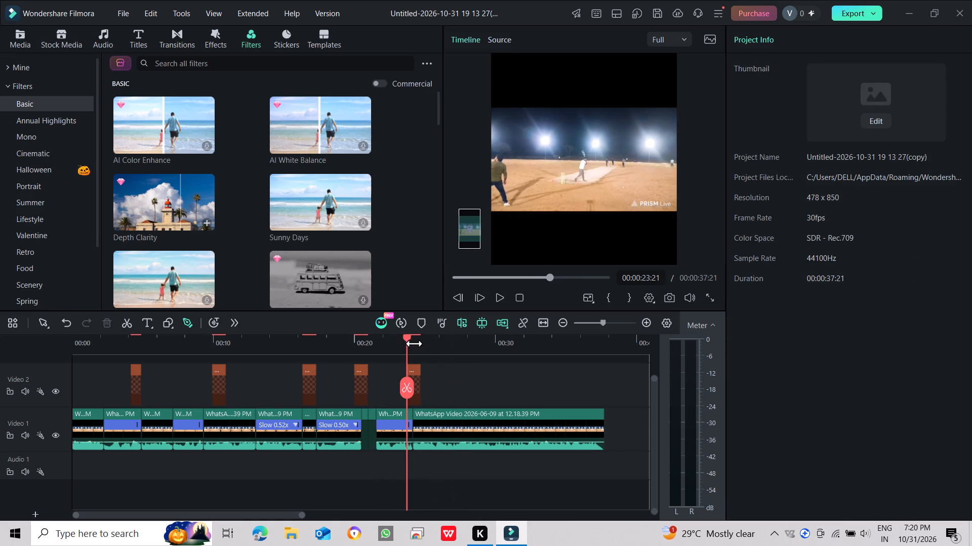
Play back the new slow-motion section and shift its "6" overlay to start where the long last clip begins.
drag(408, 340, 362, 333)
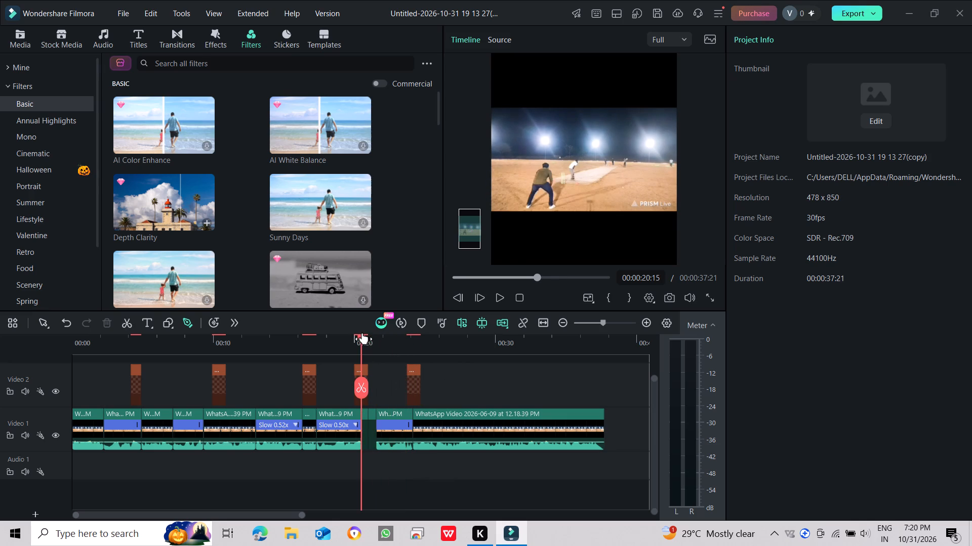
drag(362, 333, 366, 331)
click(500, 296)
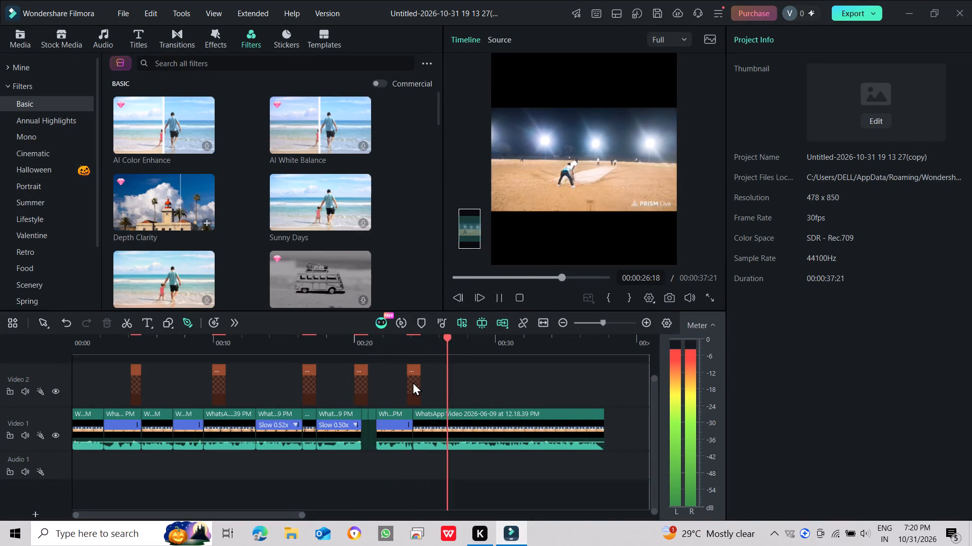
drag(413, 382, 418, 385)
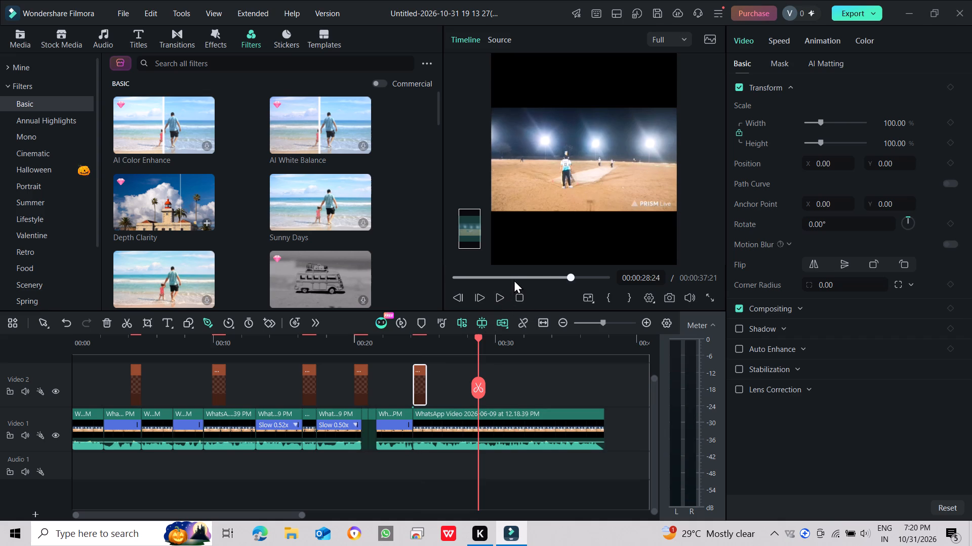
Play back the edit from about 00:00:17:05 and review the long last clip on Video 1 for the next hit.
click(514, 277)
click(524, 279)
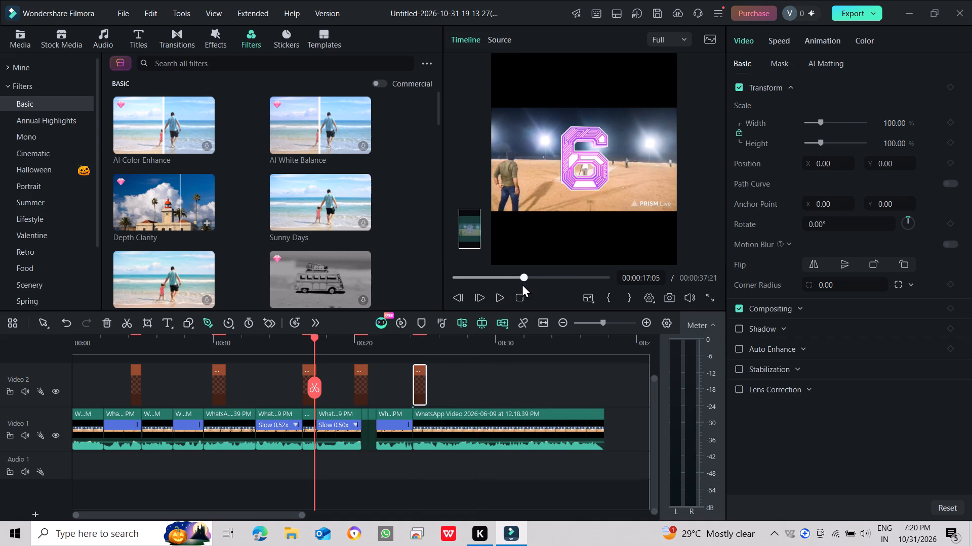
click(498, 300)
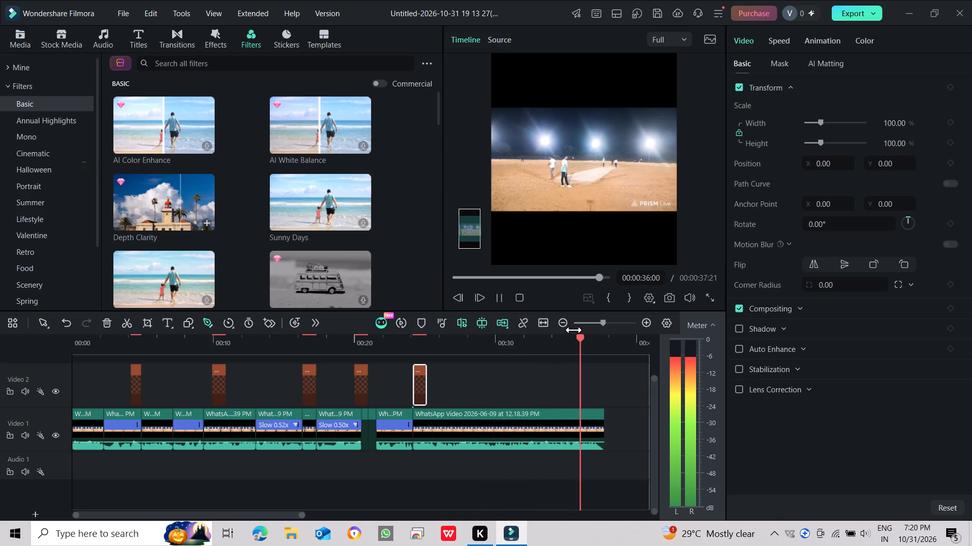
drag(589, 338, 513, 338)
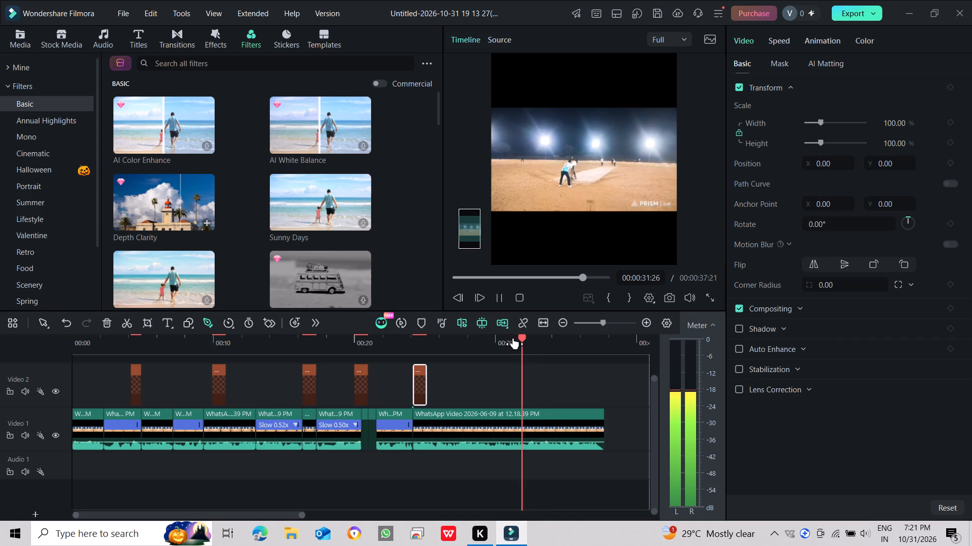
drag(513, 338, 502, 338)
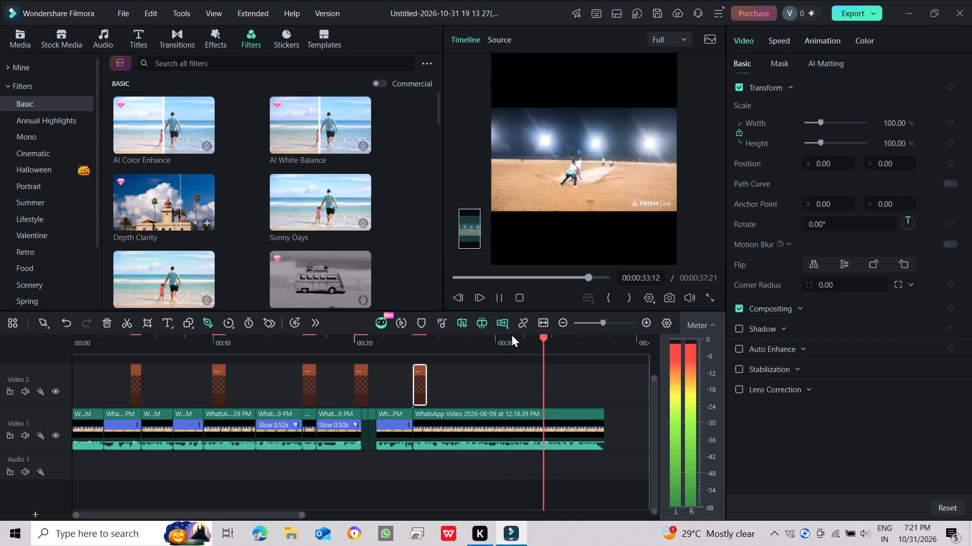
click(524, 412)
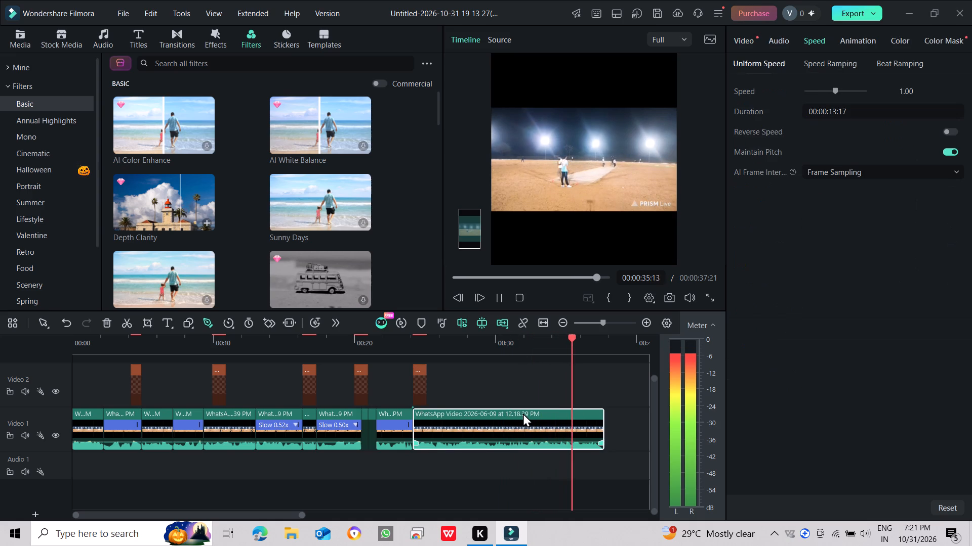
click(585, 342)
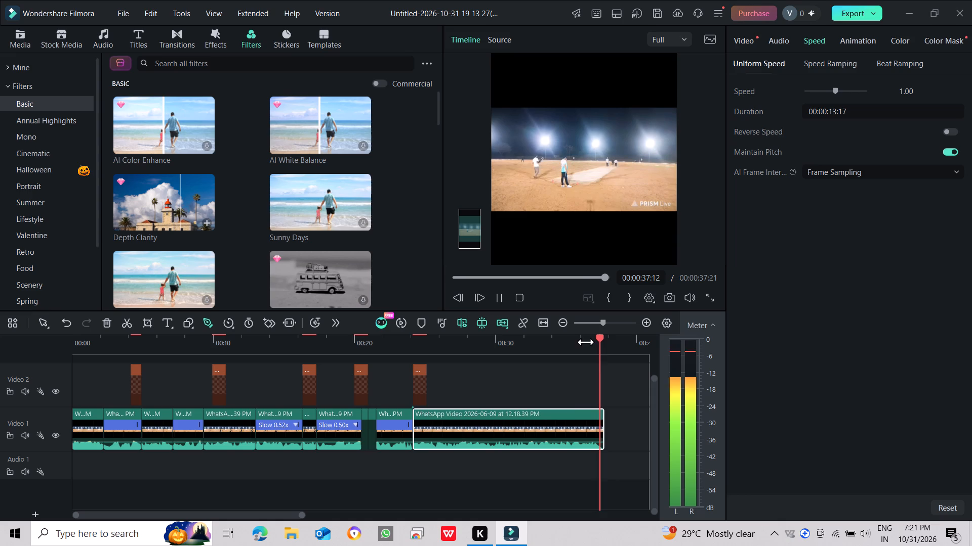
drag(595, 341, 567, 346)
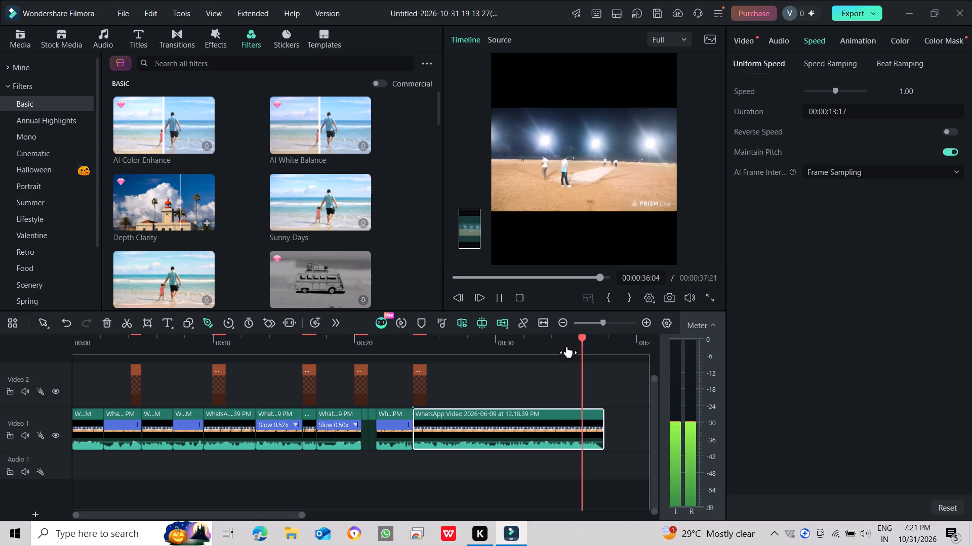
drag(567, 346, 529, 351)
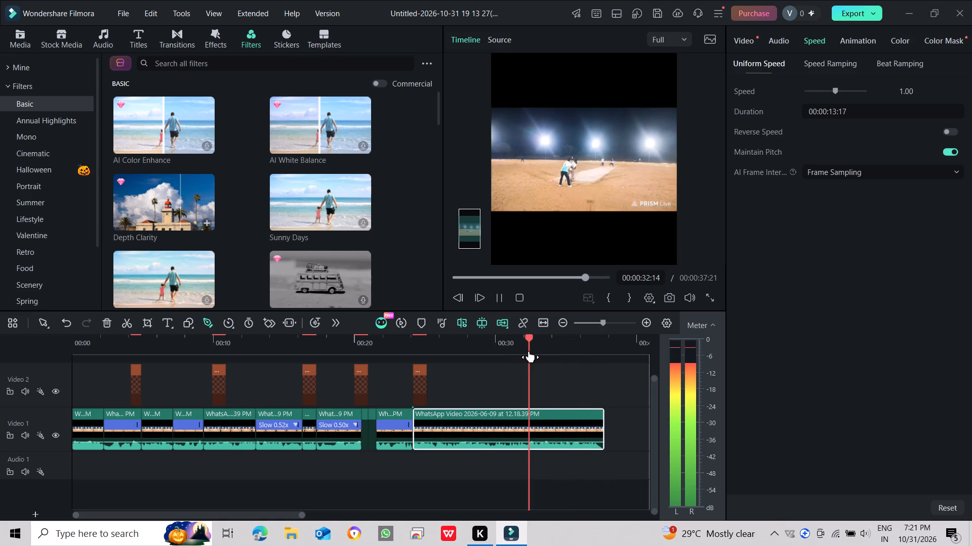
drag(529, 351, 524, 352)
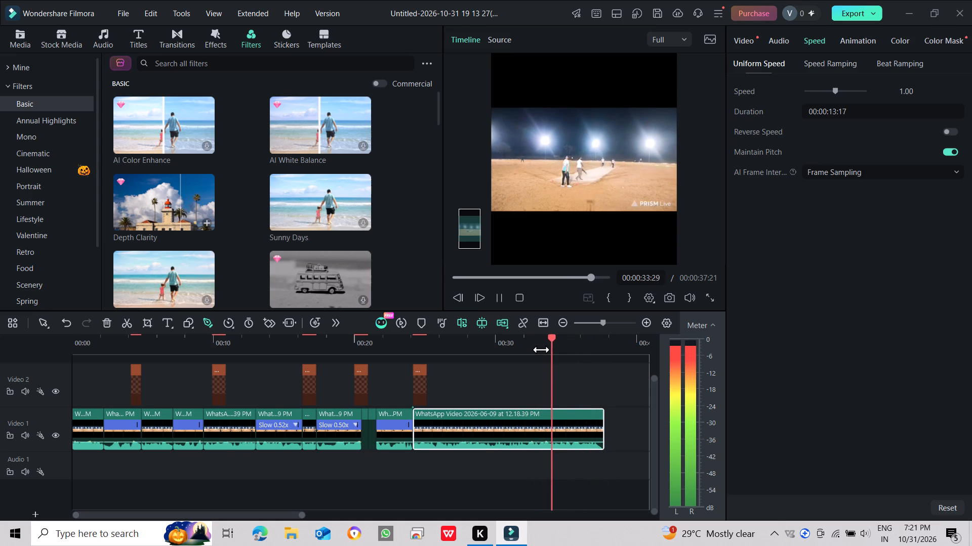
Split the long last clip on Video 1 at 00:00:32:28, just as the batter swings at the ball.
click(496, 297)
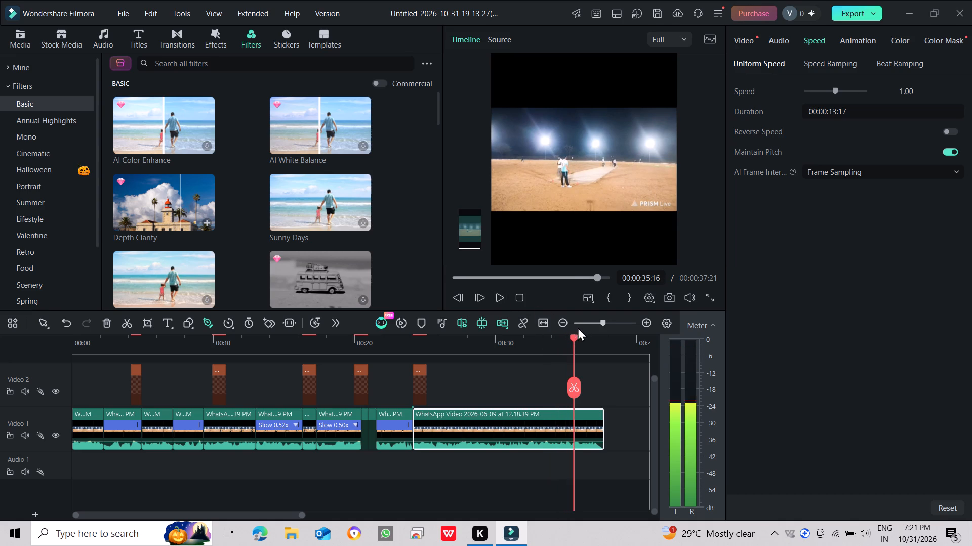
drag(572, 337, 552, 339)
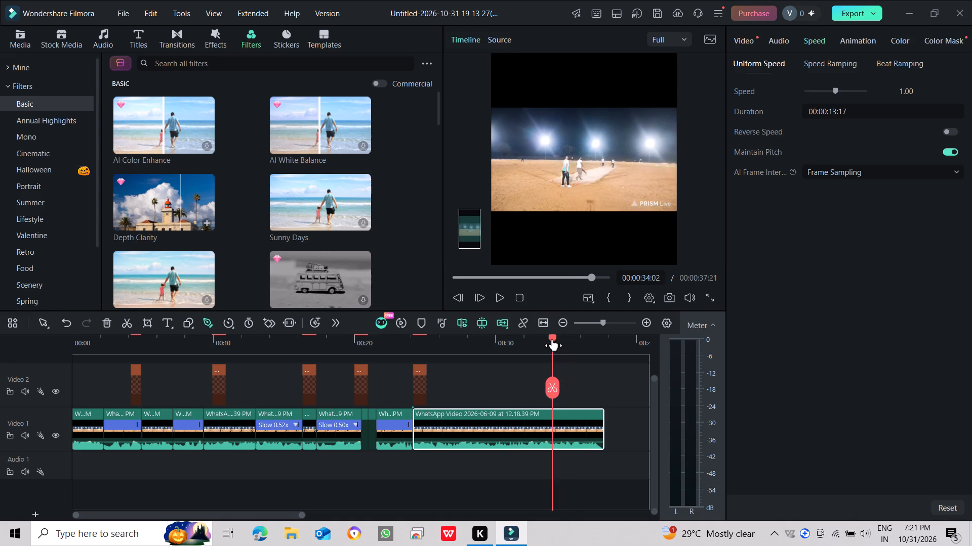
drag(552, 339, 530, 344)
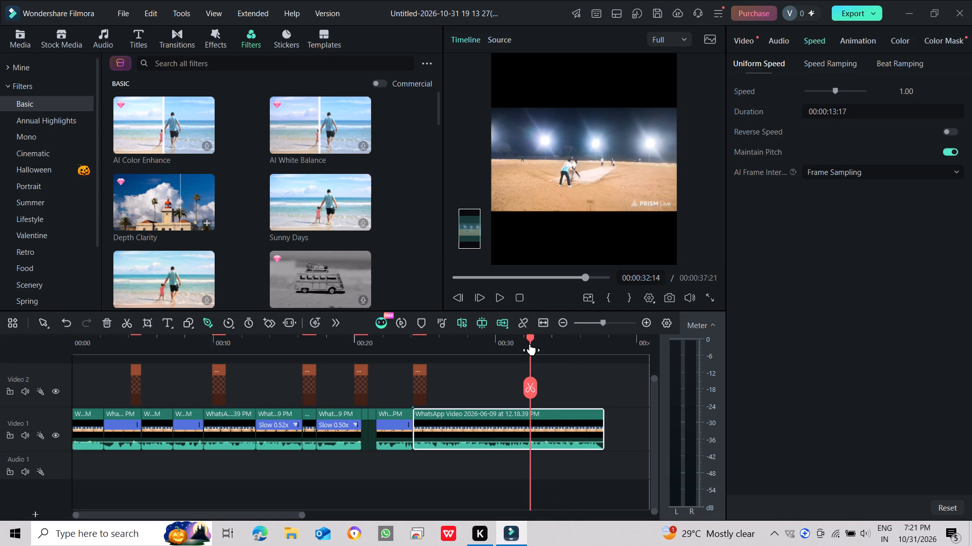
drag(530, 344, 539, 346)
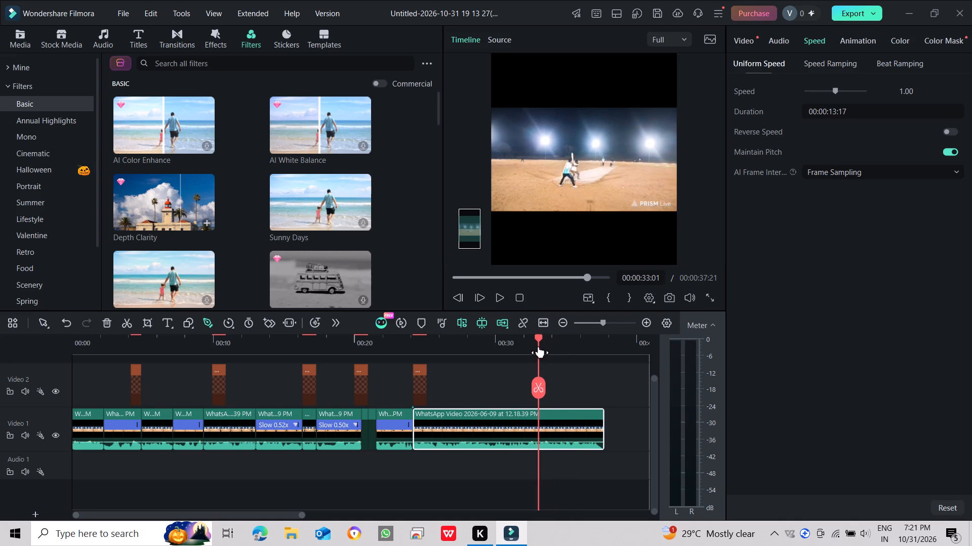
drag(539, 346, 532, 347)
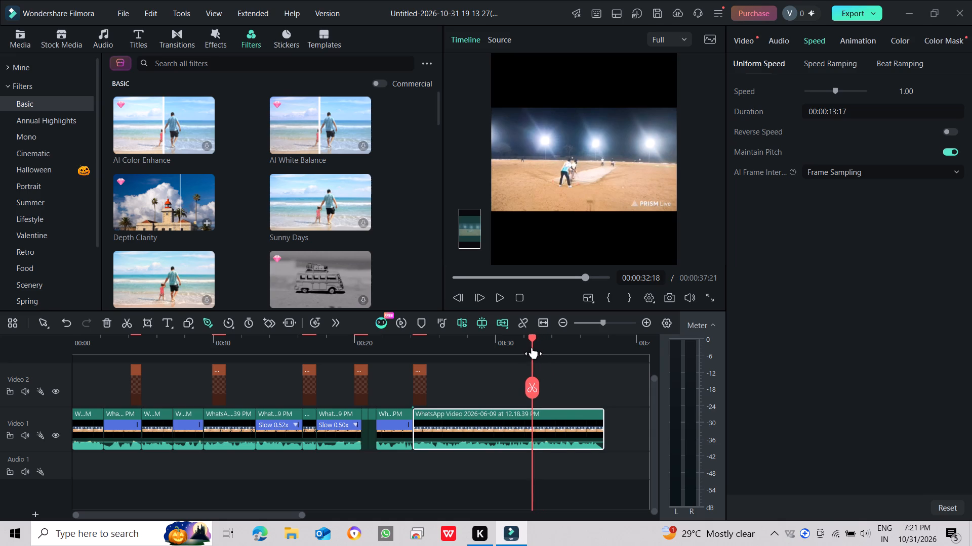
drag(532, 347, 532, 349)
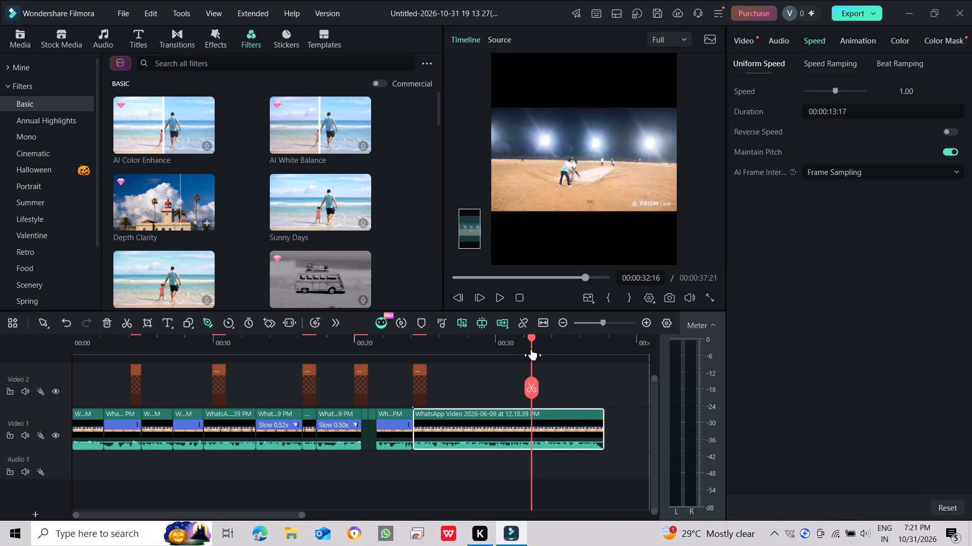
drag(532, 349, 528, 349)
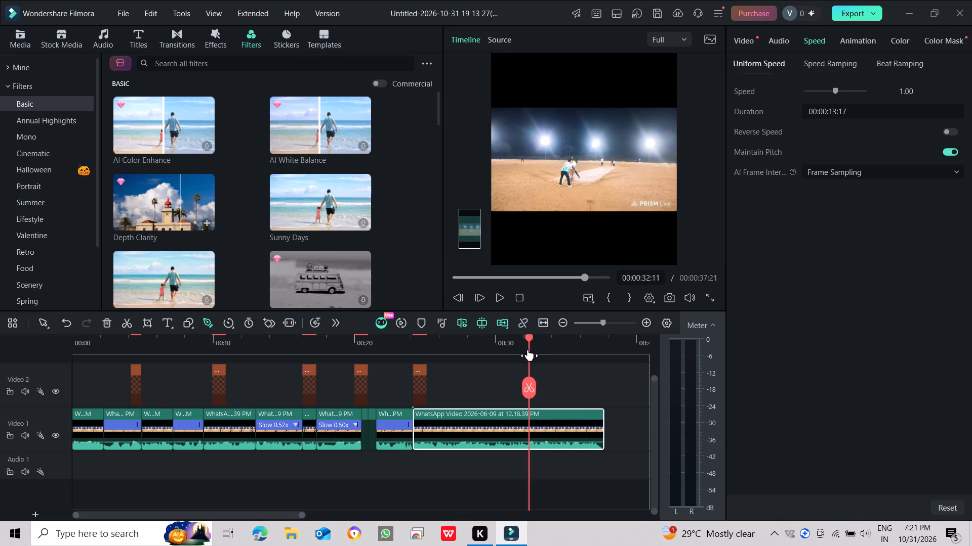
drag(528, 349, 539, 347)
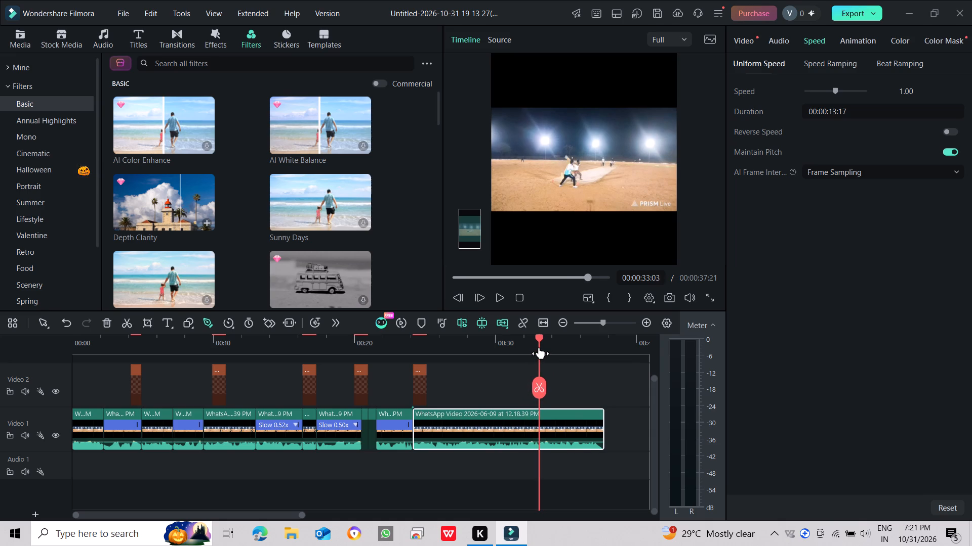
drag(539, 347, 538, 347)
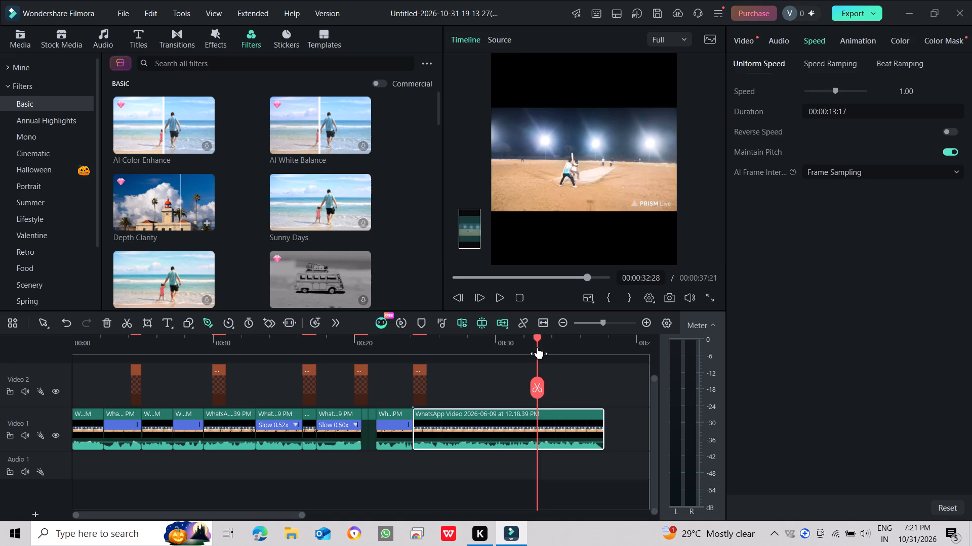
drag(538, 347, 537, 347)
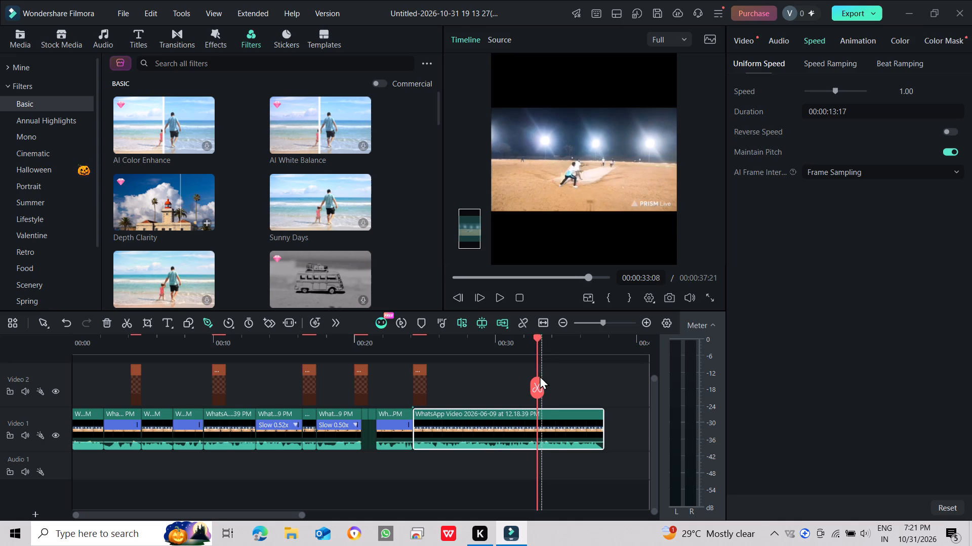
click(537, 380)
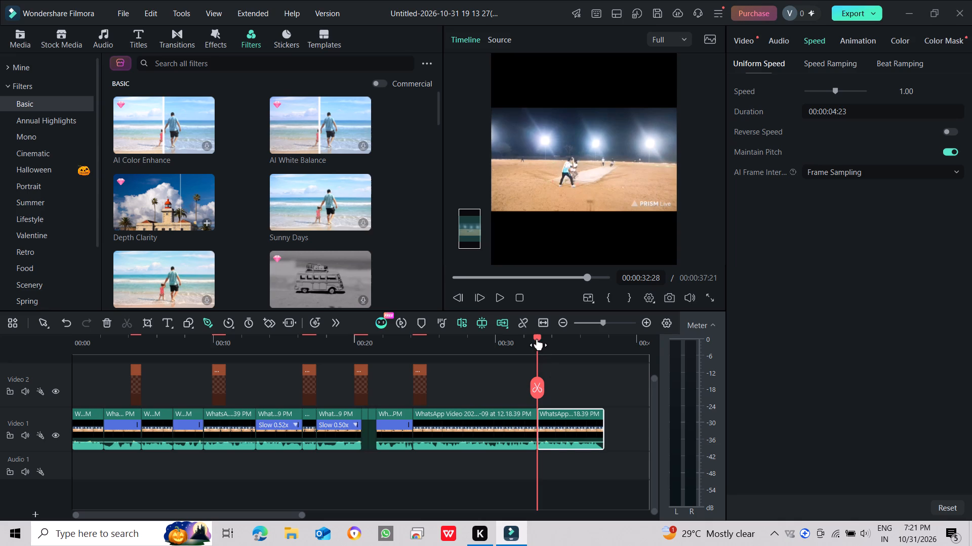
Split the last Video 1 clip again at 00:00:34:09, after the shot has been played.
drag(537, 339, 547, 339)
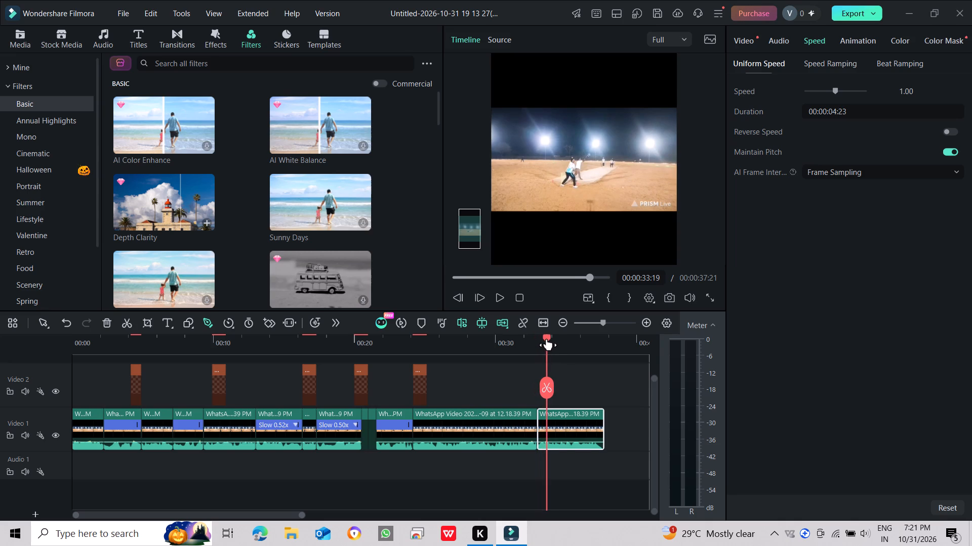
drag(547, 339, 561, 346)
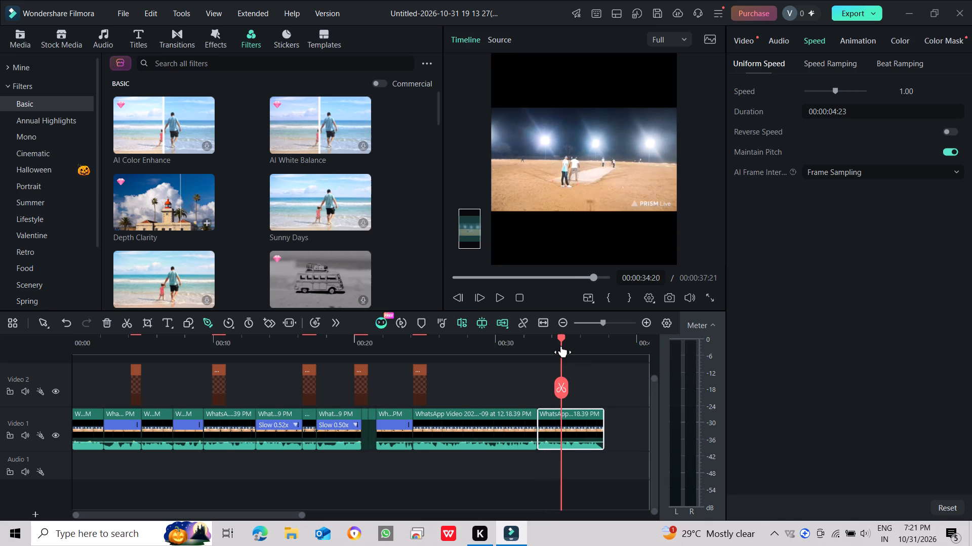
drag(561, 346, 557, 349)
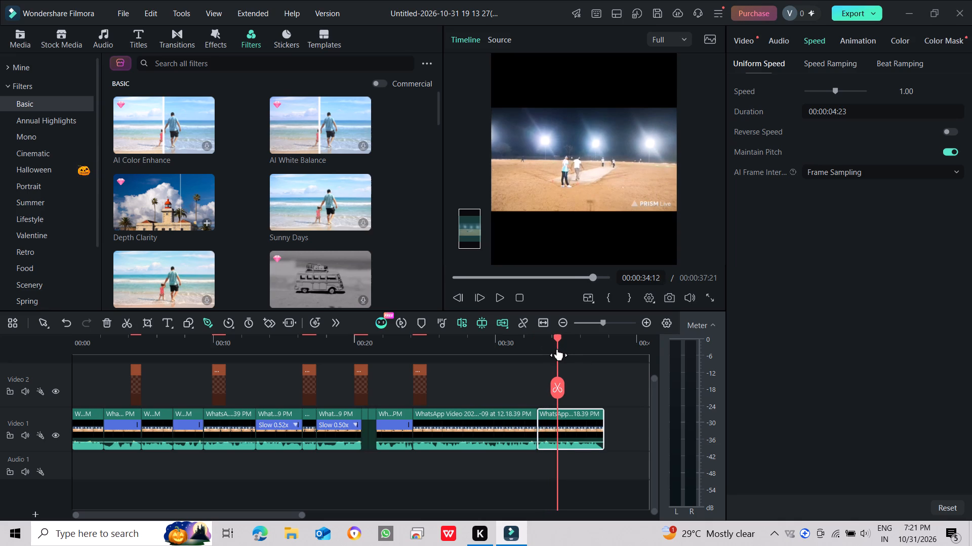
drag(557, 349, 553, 352)
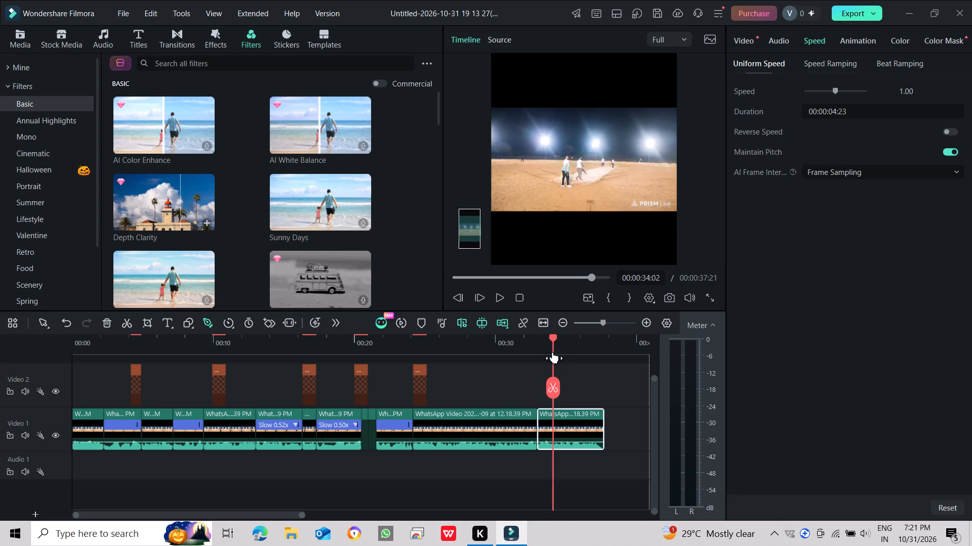
drag(553, 352, 547, 354)
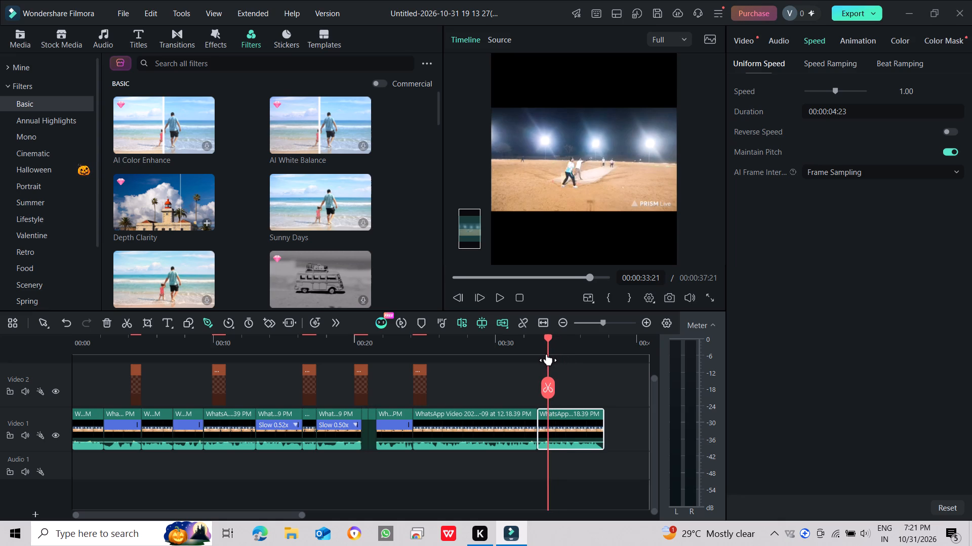
drag(547, 354, 558, 353)
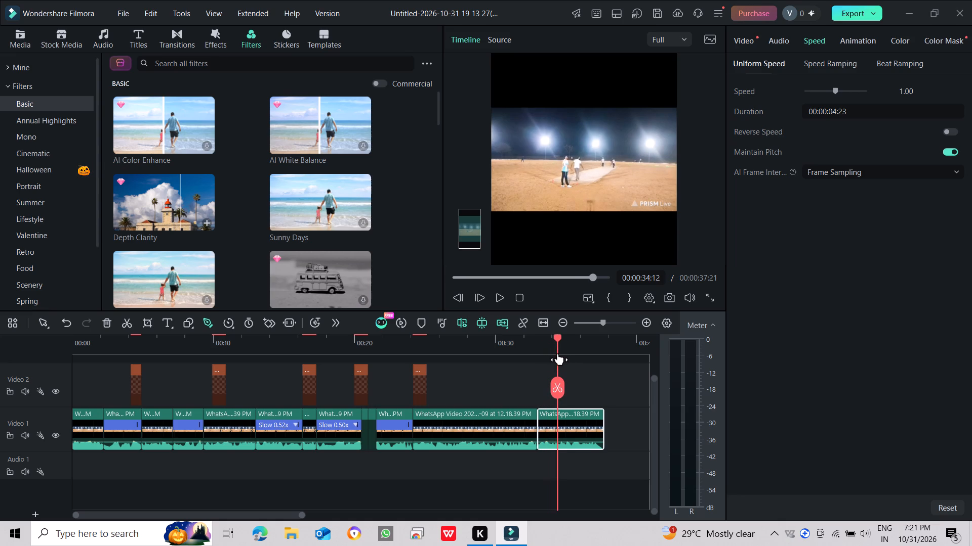
drag(558, 353, 556, 353)
click(553, 377)
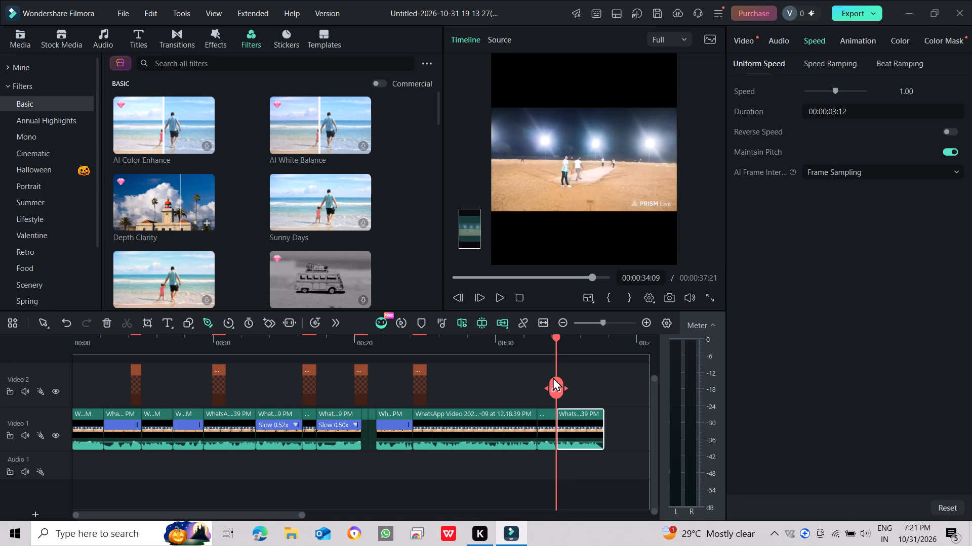
Delete the leftover Video 1 segment after 00:00:34:09.
click(579, 413)
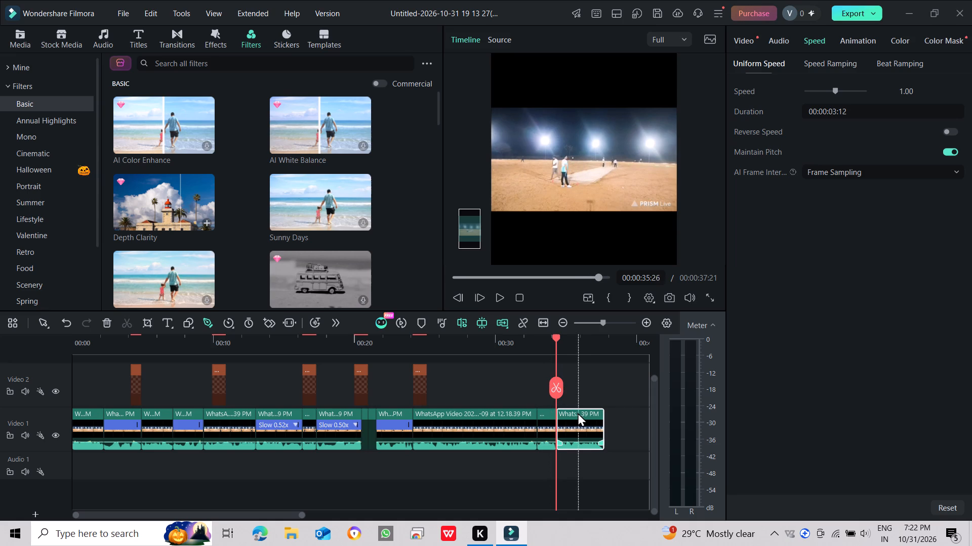
right_click(576, 413)
drag(632, 152, 631, 155)
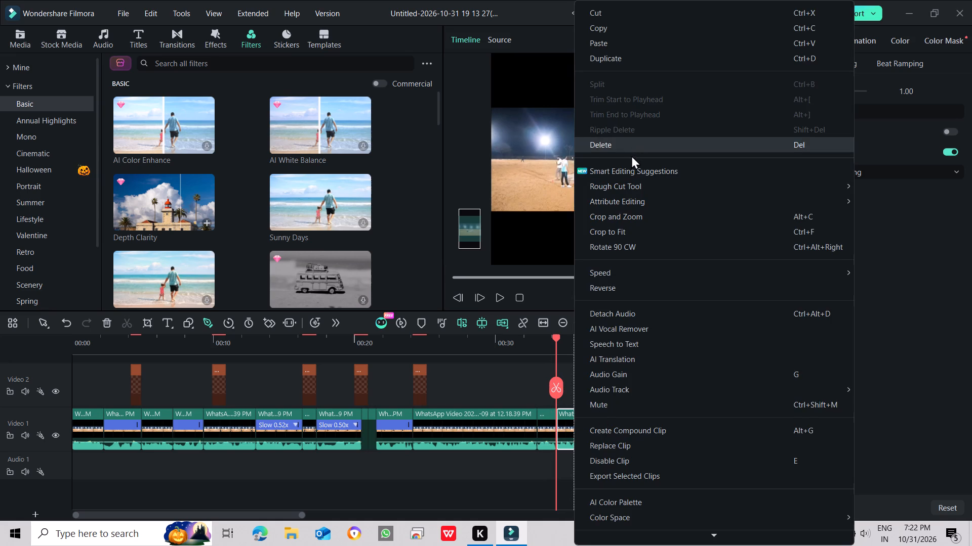
drag(631, 155, 631, 156)
click(629, 145)
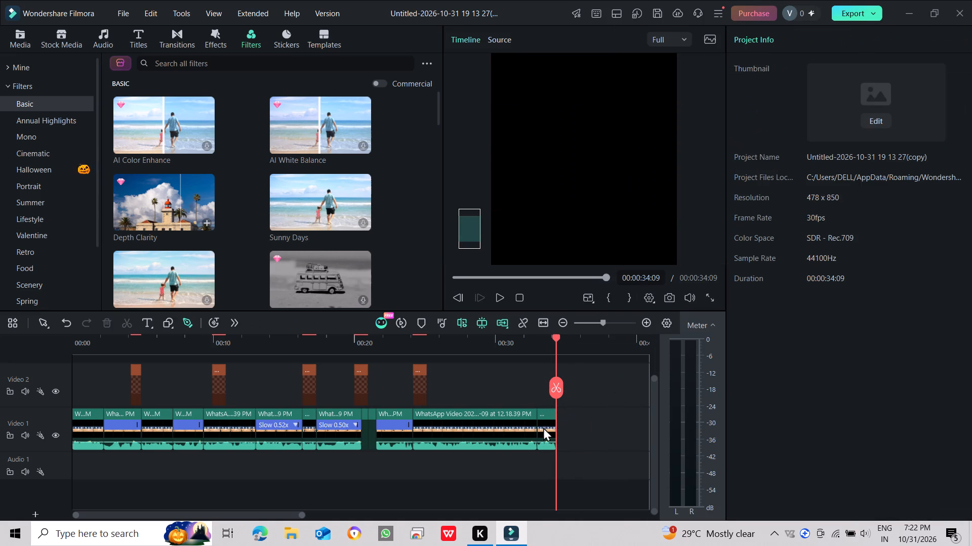
Move the short hit segment between the last slow-motion clip and the long clip on Video 1, shifting the final "6" overlay to about 00:00:25.
click(547, 423)
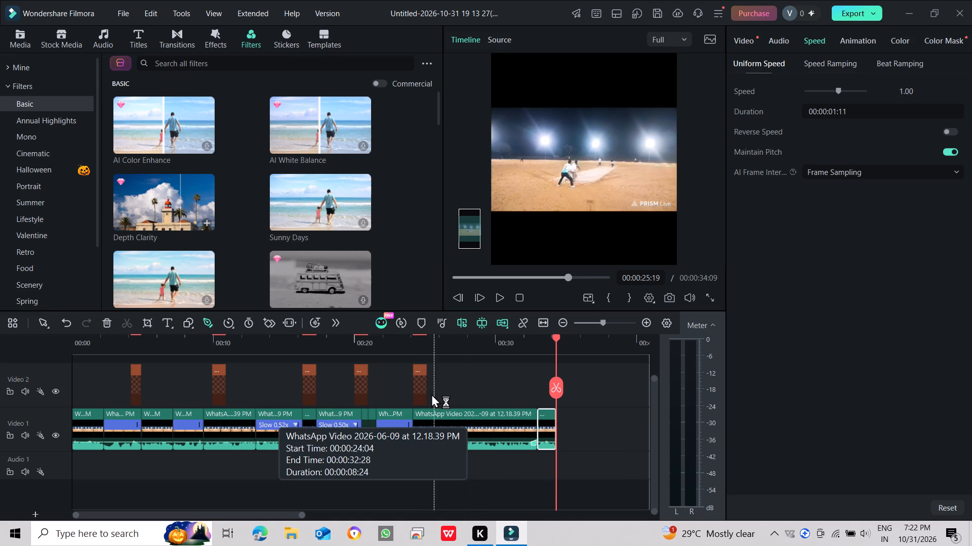
drag(422, 392, 560, 389)
drag(406, 428, 423, 428)
drag(442, 424, 617, 418)
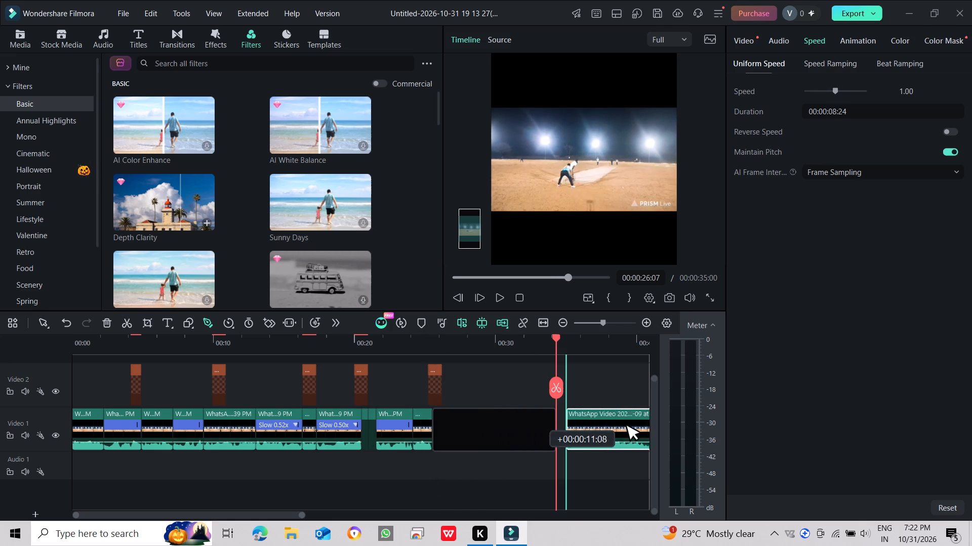
drag(617, 418, 477, 429)
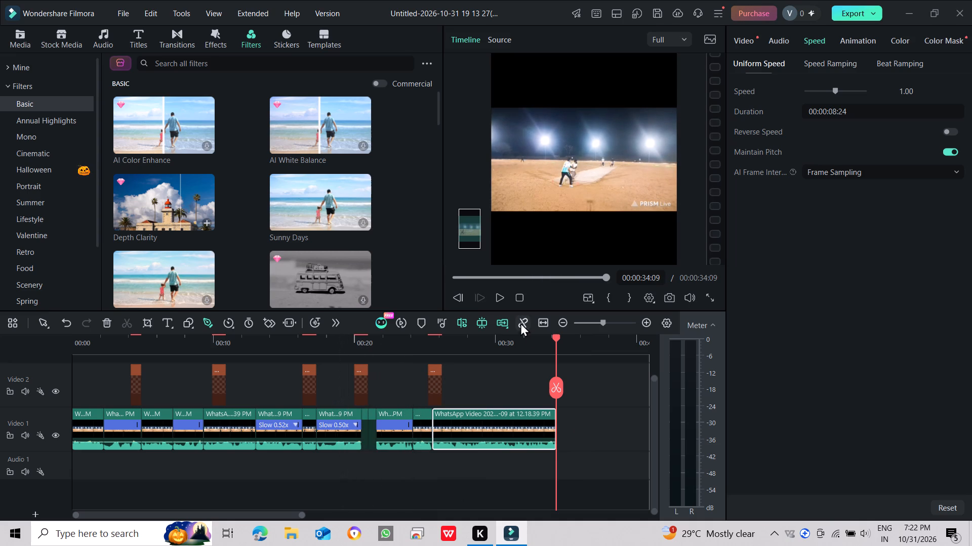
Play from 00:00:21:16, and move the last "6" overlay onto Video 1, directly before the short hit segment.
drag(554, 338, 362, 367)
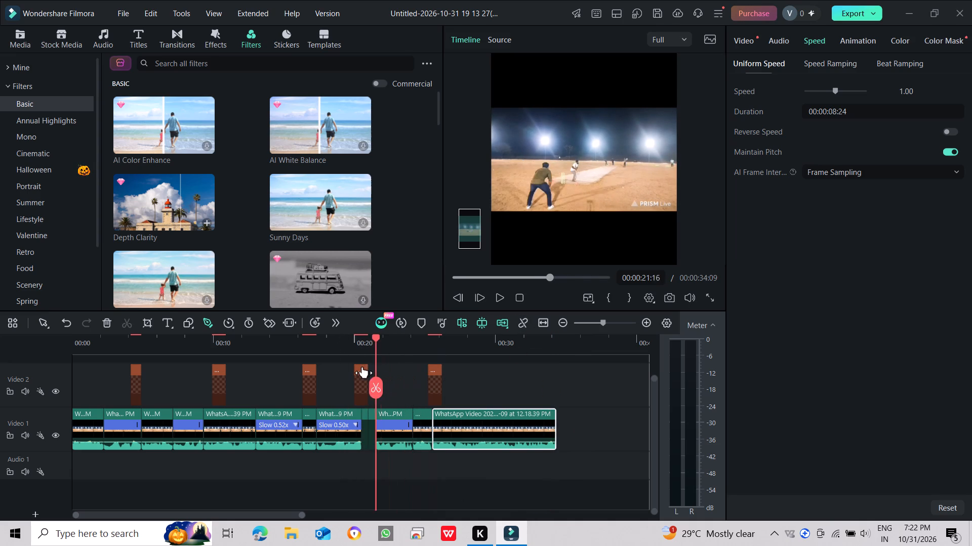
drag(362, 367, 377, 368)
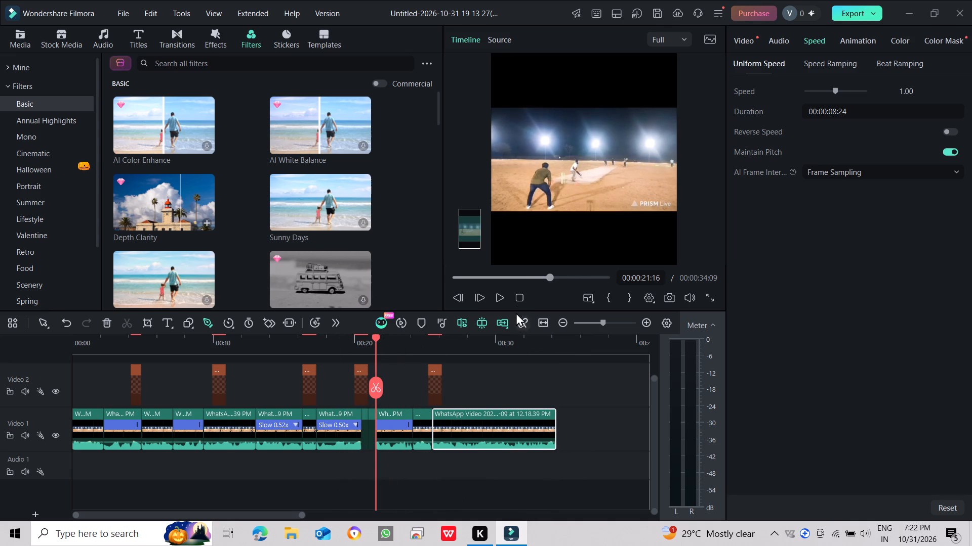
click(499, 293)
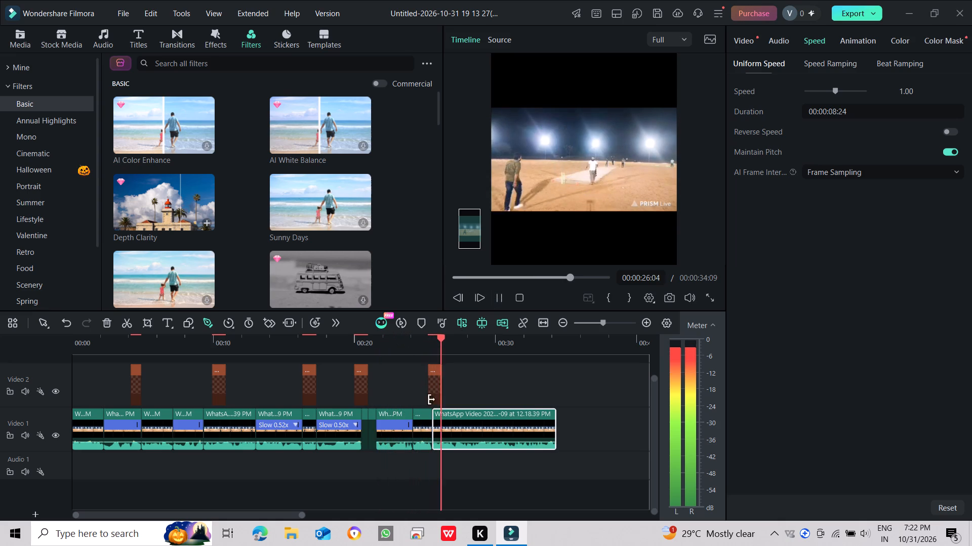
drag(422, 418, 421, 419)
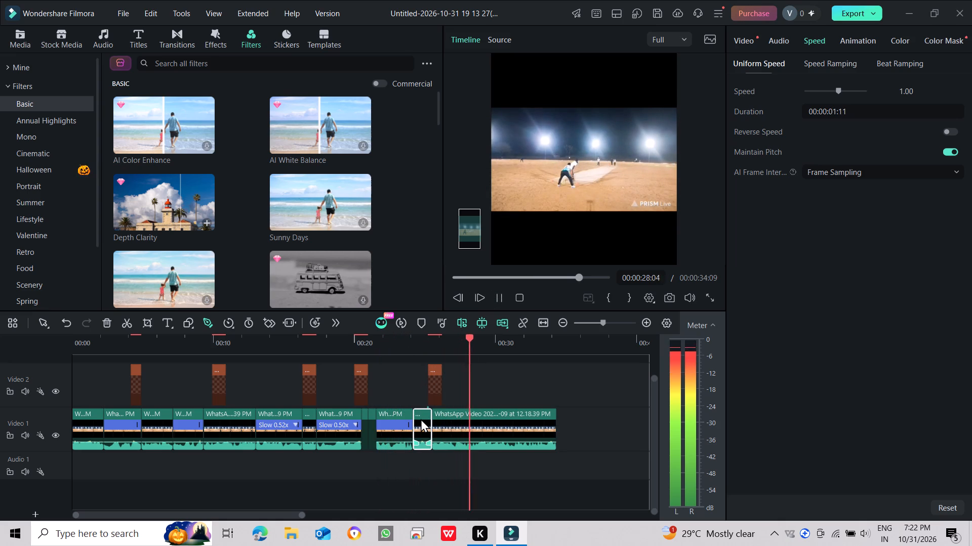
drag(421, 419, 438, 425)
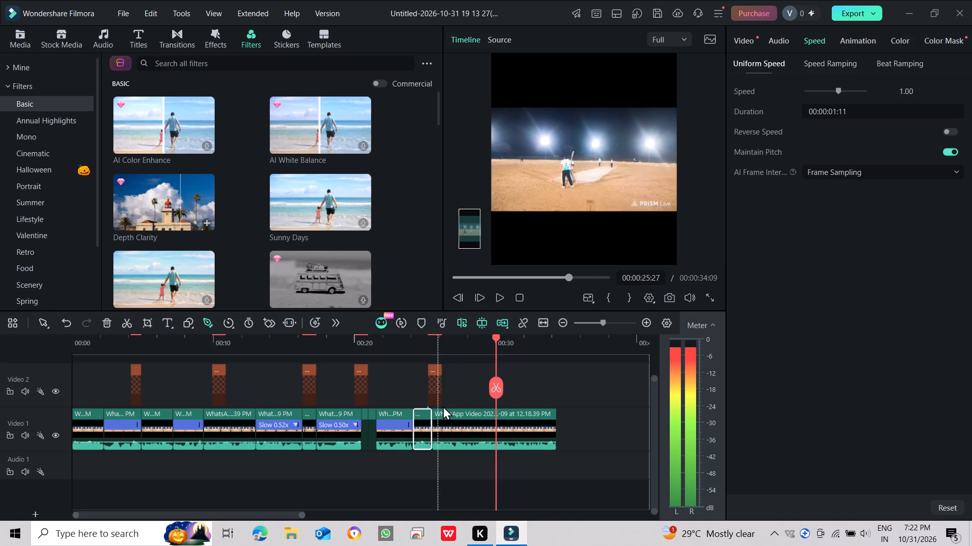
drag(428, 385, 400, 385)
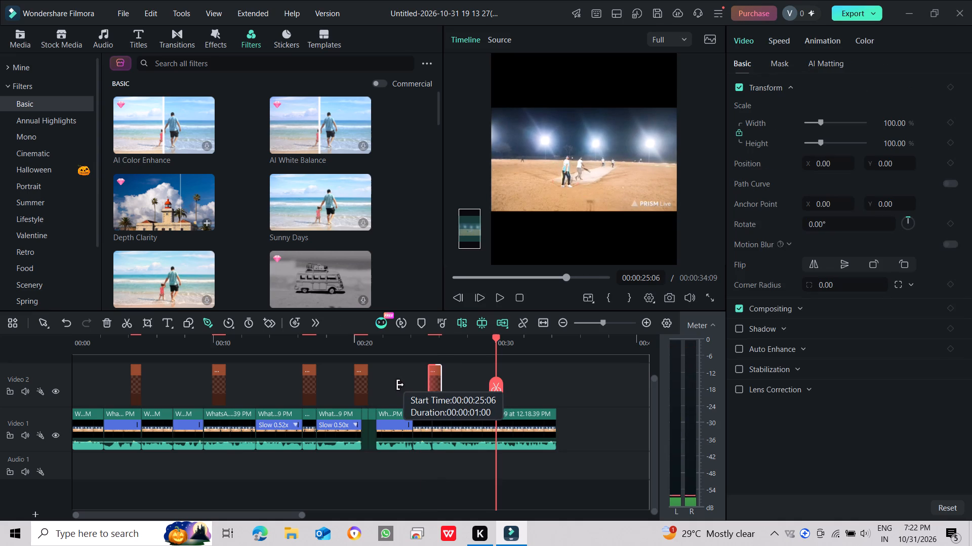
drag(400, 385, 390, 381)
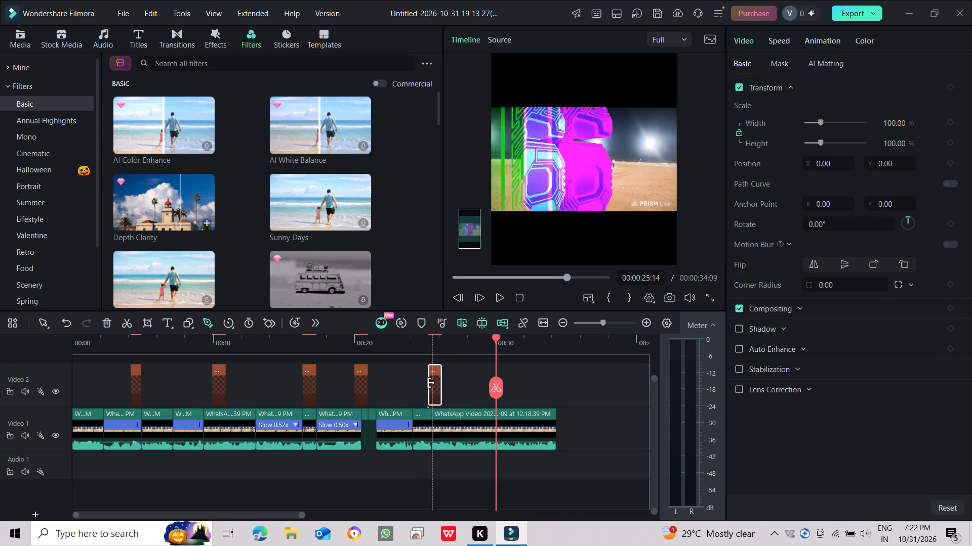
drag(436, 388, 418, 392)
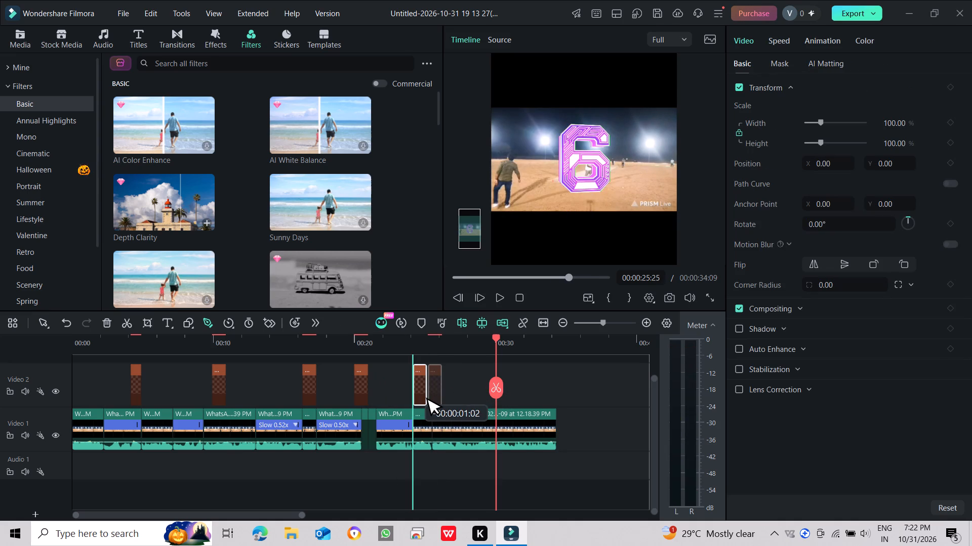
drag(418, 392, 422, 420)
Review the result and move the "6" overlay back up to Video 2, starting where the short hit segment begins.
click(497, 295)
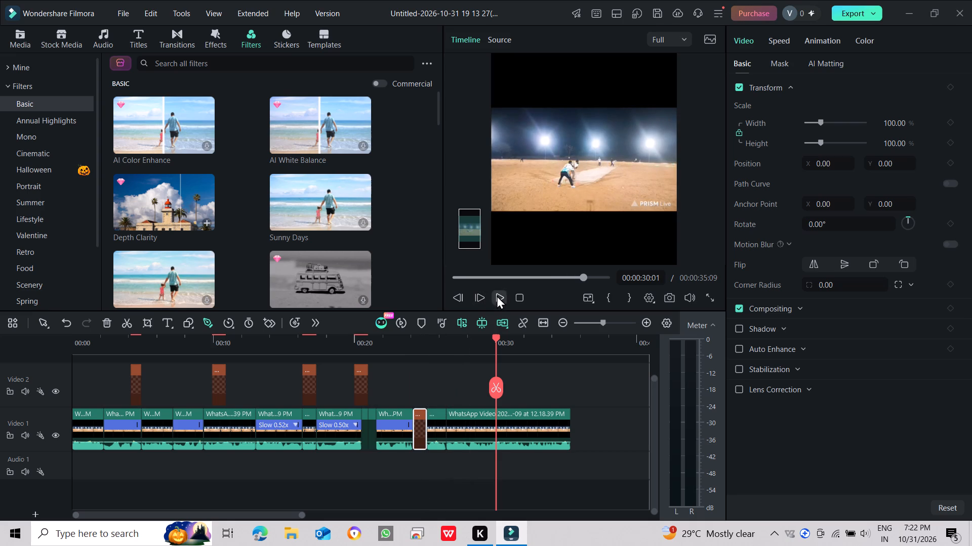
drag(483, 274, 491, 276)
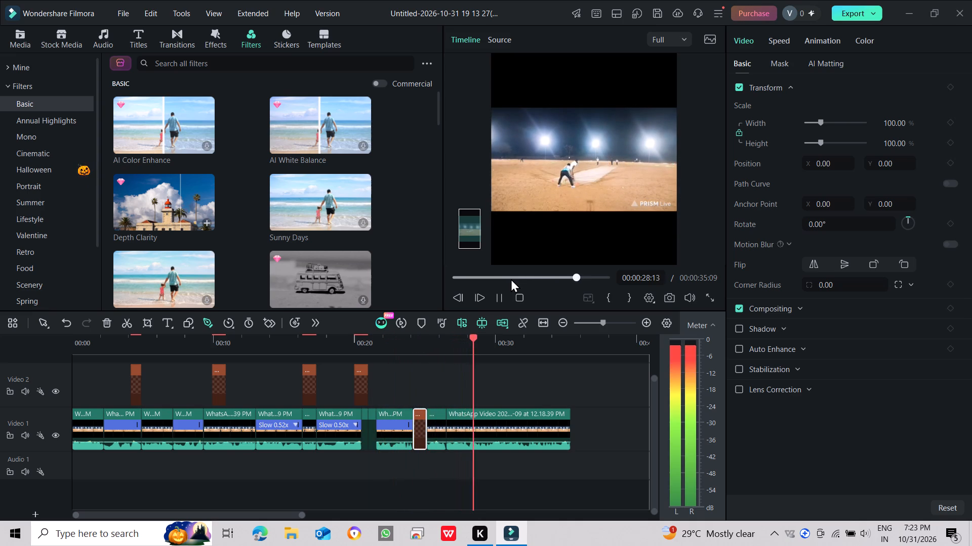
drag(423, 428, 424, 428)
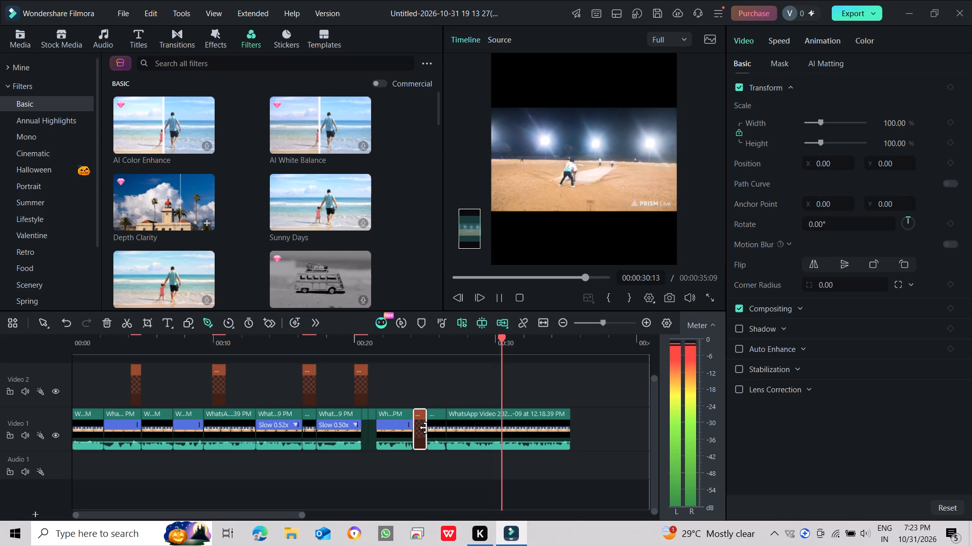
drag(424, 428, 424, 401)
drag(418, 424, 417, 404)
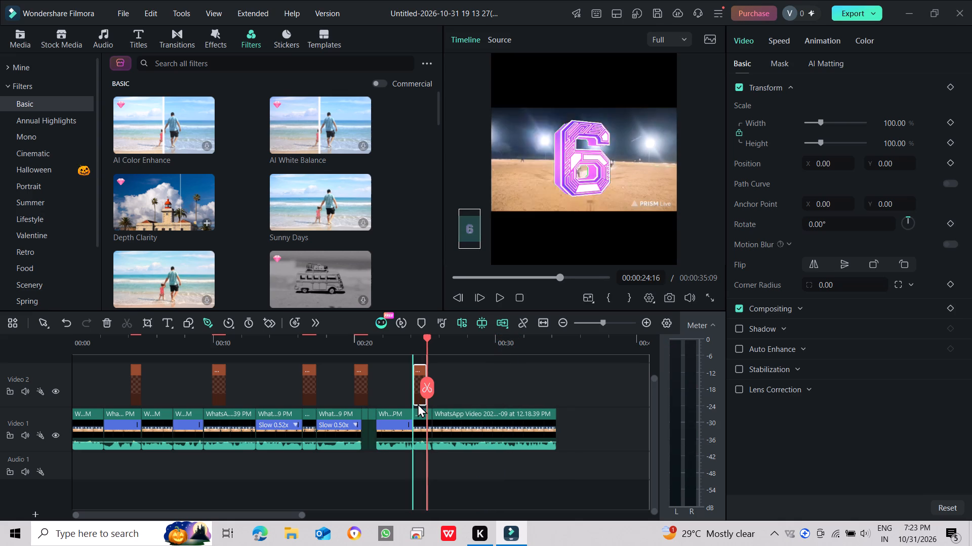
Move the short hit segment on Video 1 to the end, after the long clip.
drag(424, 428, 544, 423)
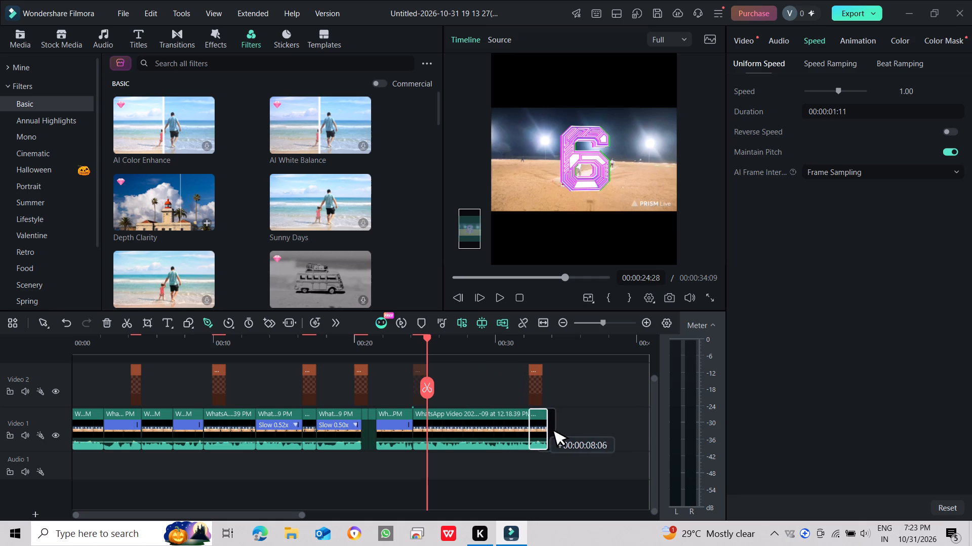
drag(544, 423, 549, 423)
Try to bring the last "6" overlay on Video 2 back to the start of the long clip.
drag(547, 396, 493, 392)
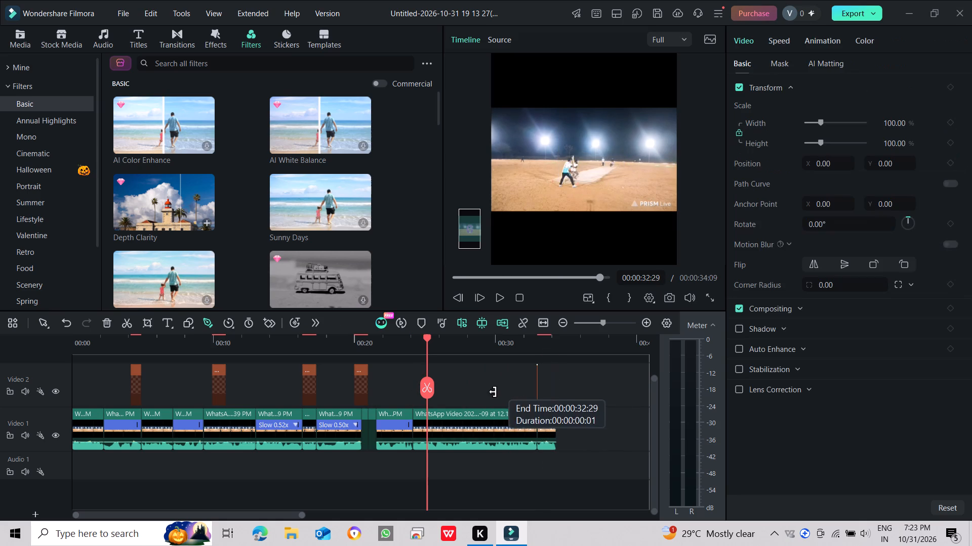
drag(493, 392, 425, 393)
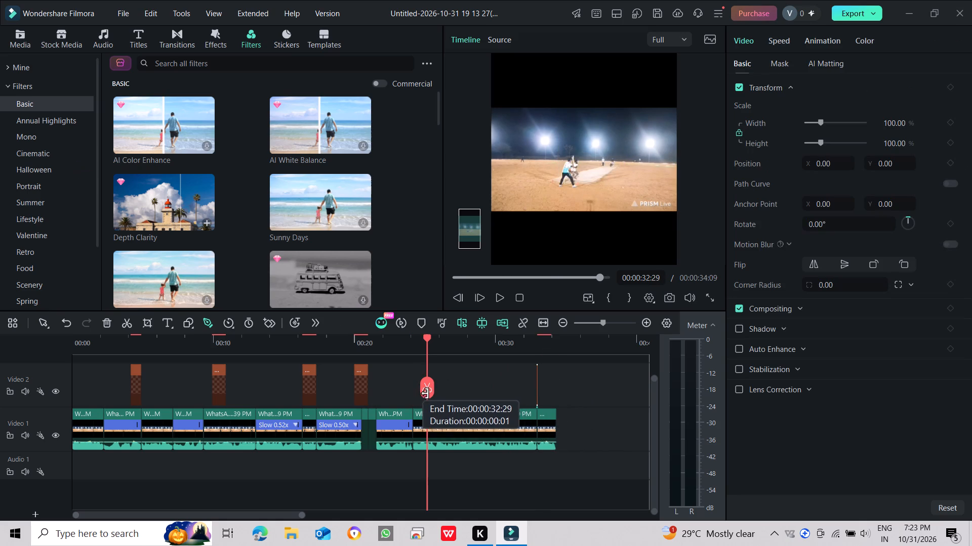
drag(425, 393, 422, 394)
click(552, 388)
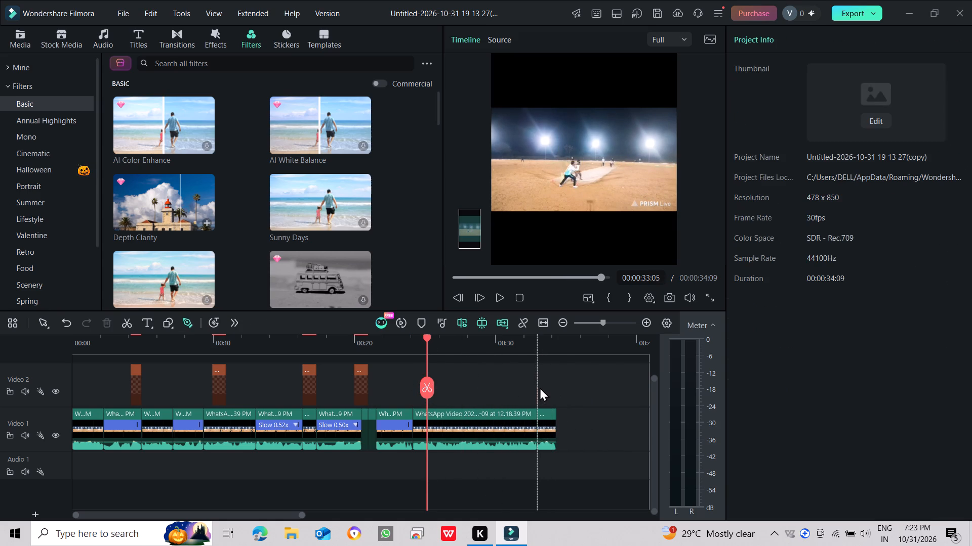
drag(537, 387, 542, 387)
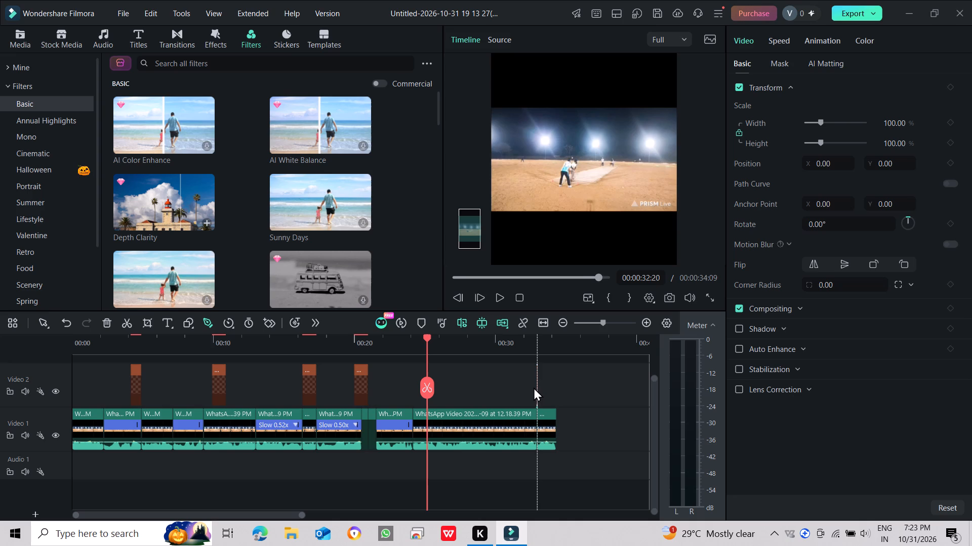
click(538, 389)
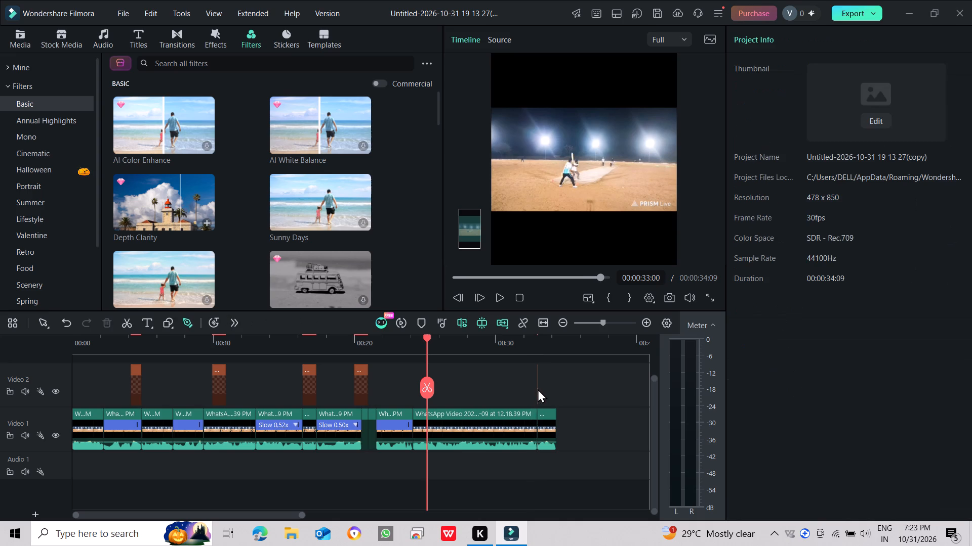
Undo the recent rearrangements until the short hit segment follows the long clip and the last "6" overlay starts at about 00:00:24.
key(ctrl+z)
key(ctrl+z)
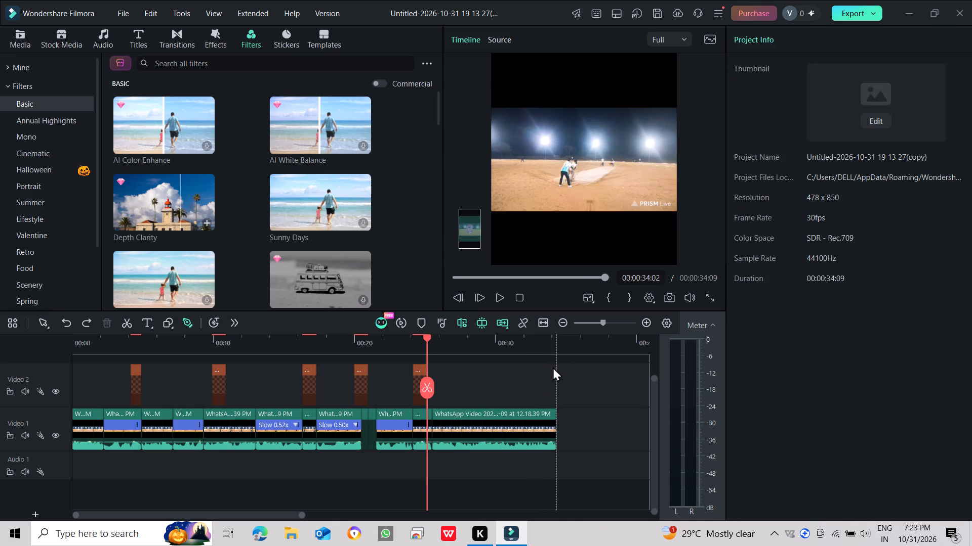
key(ctrl+z)
key(ctrl+z)
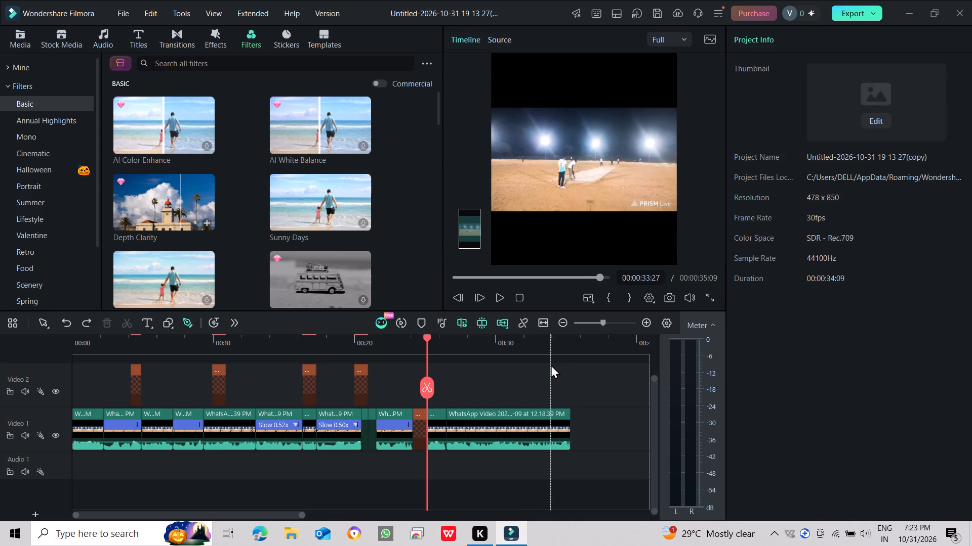
key(ctrl+z)
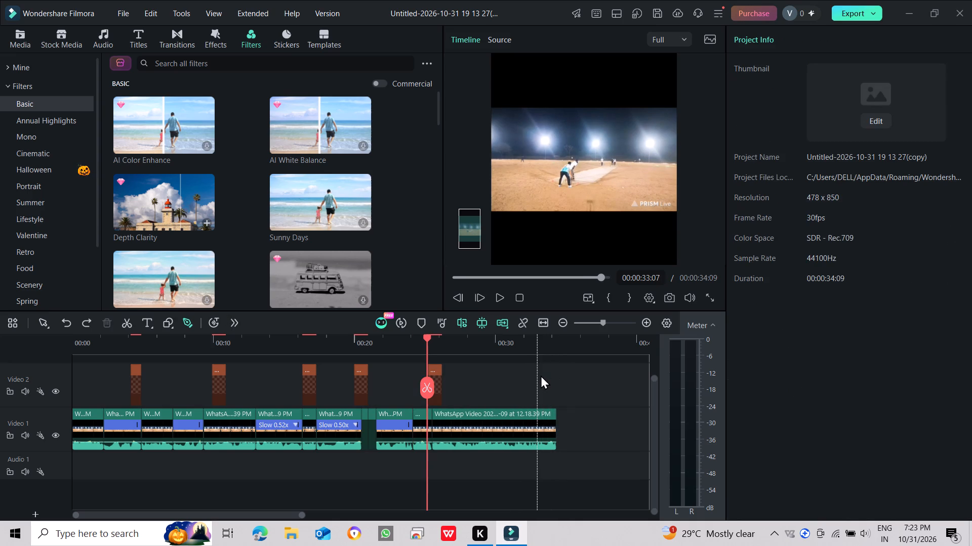
key(ctrl+z)
key(ctrl+z)
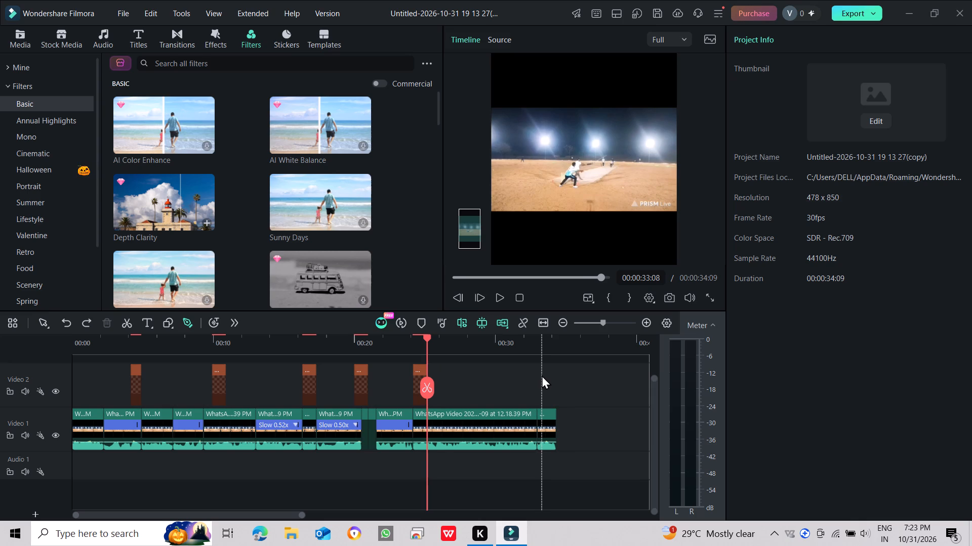
click(543, 373)
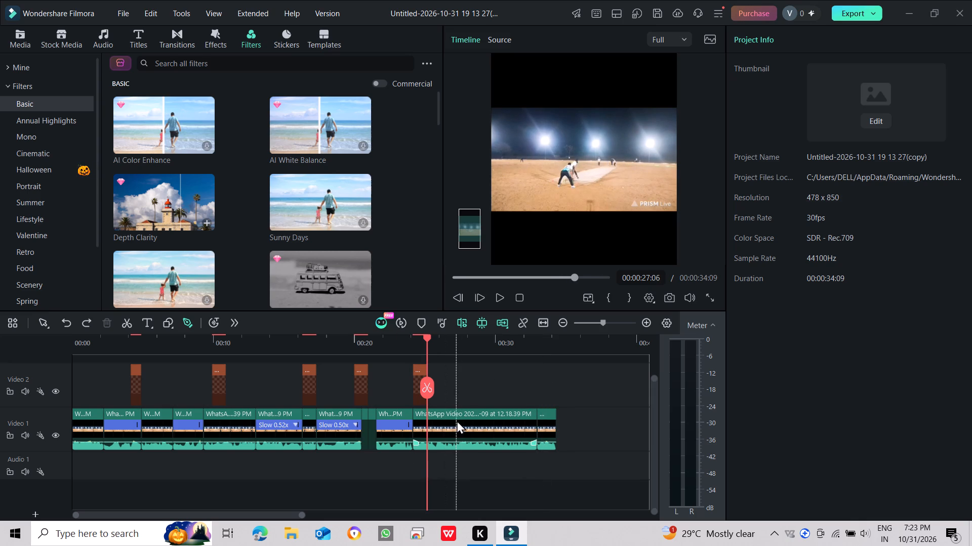
Review the long clip on Video 1 and split it at 00:00:25:04, where the last "6" overlay ends.
click(525, 273)
click(503, 297)
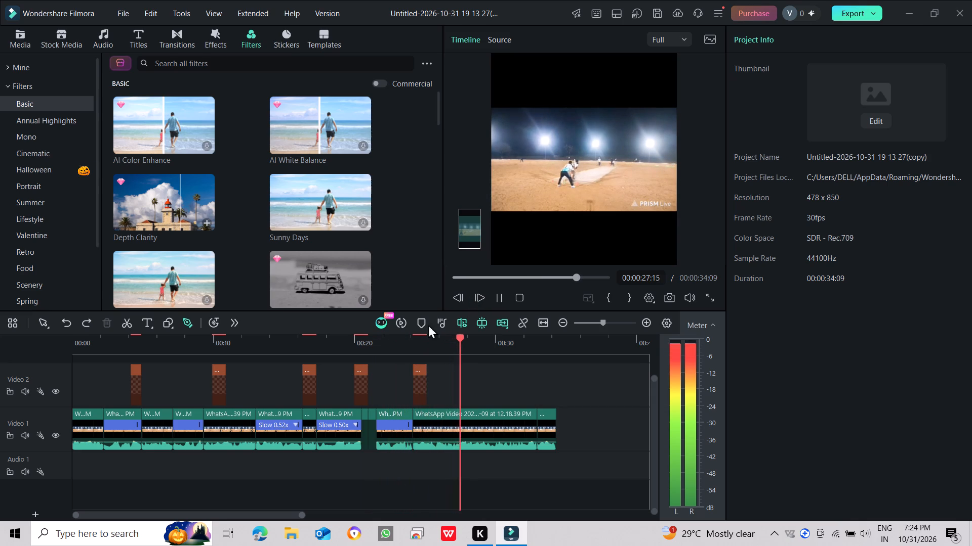
click(432, 415)
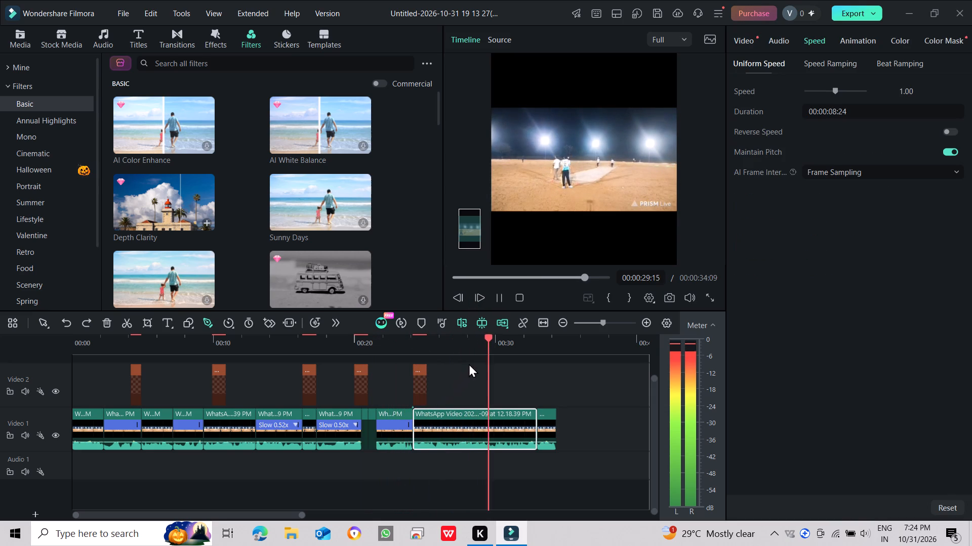
drag(495, 336, 482, 339)
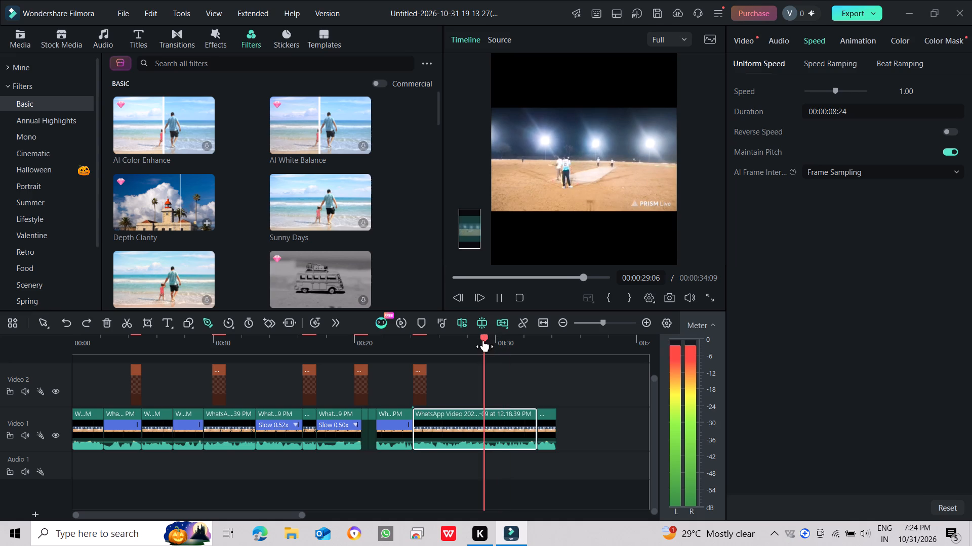
drag(483, 340, 491, 339)
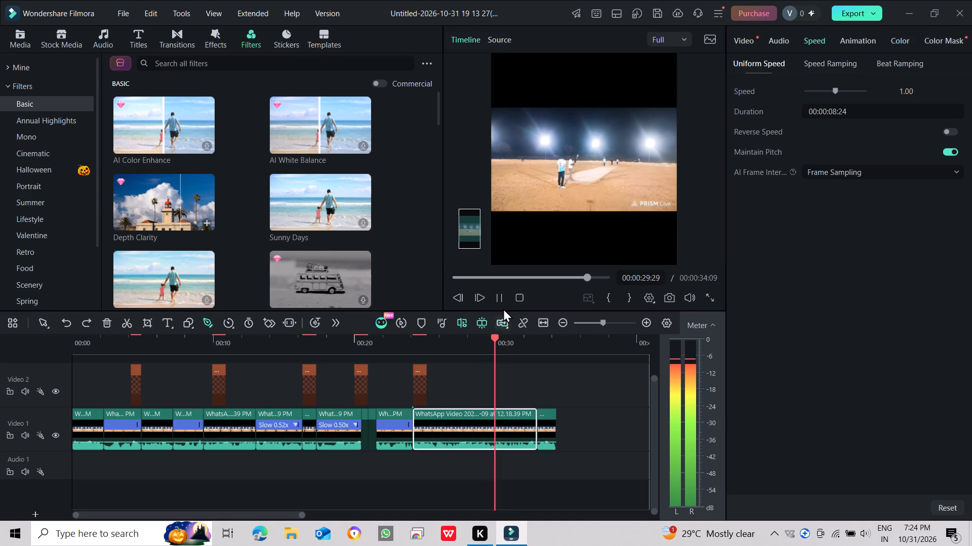
click(504, 299)
drag(500, 336, 486, 334)
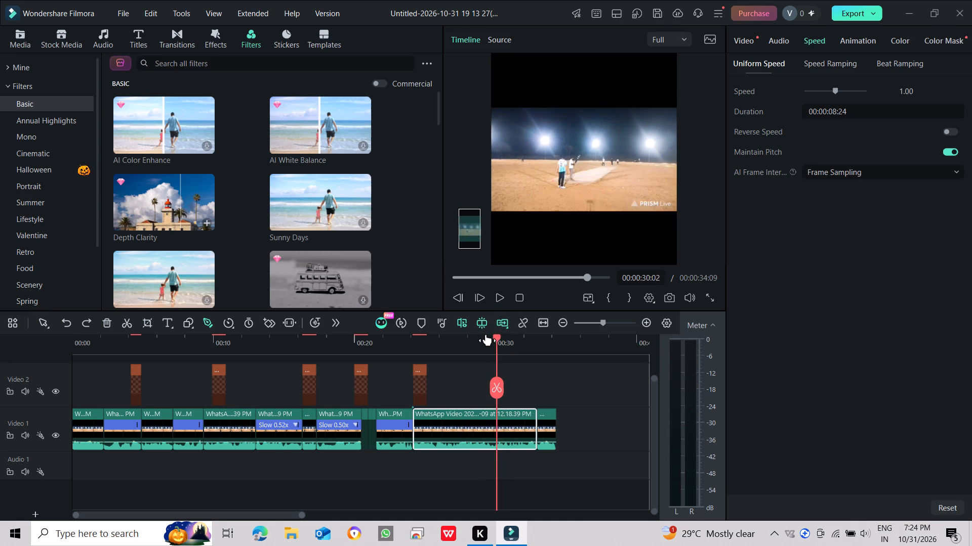
drag(486, 334, 433, 335)
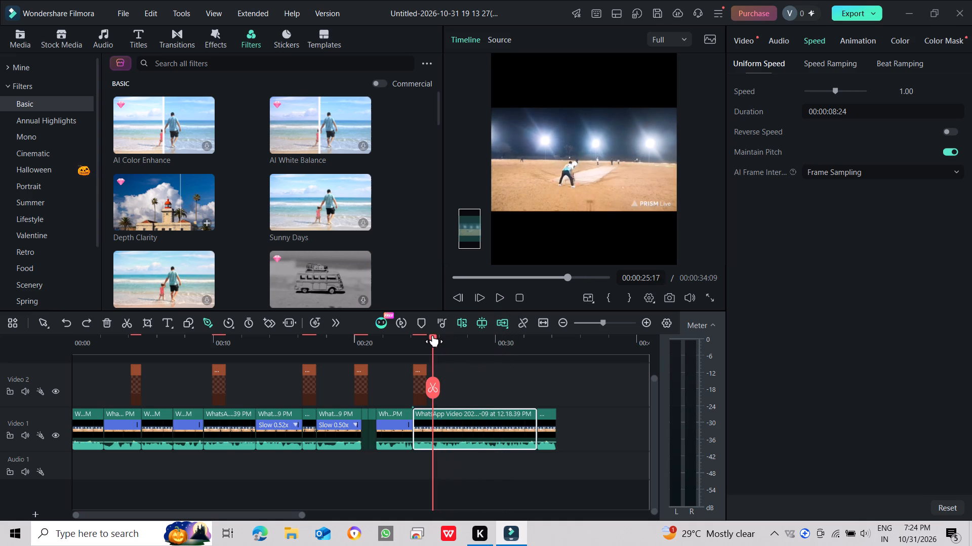
drag(433, 335, 429, 337)
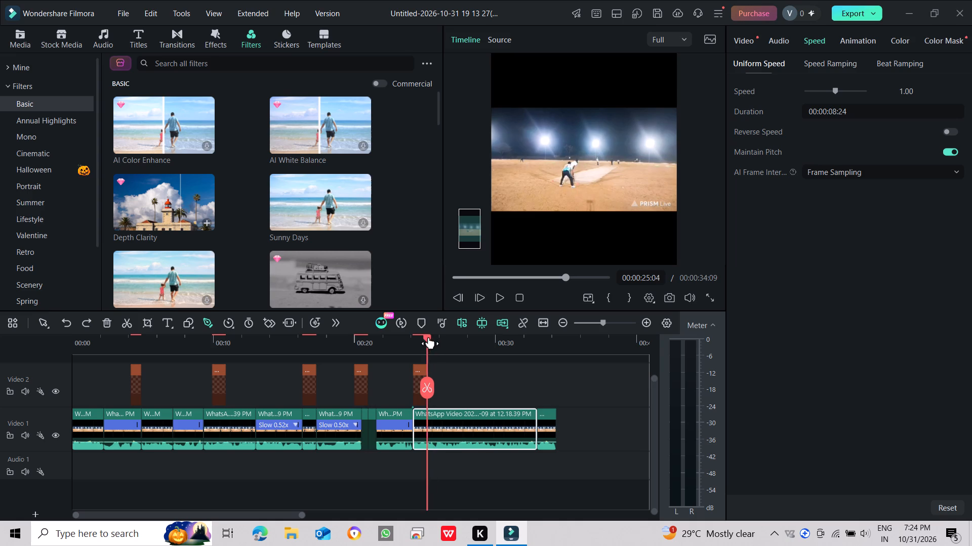
drag(429, 337, 415, 337)
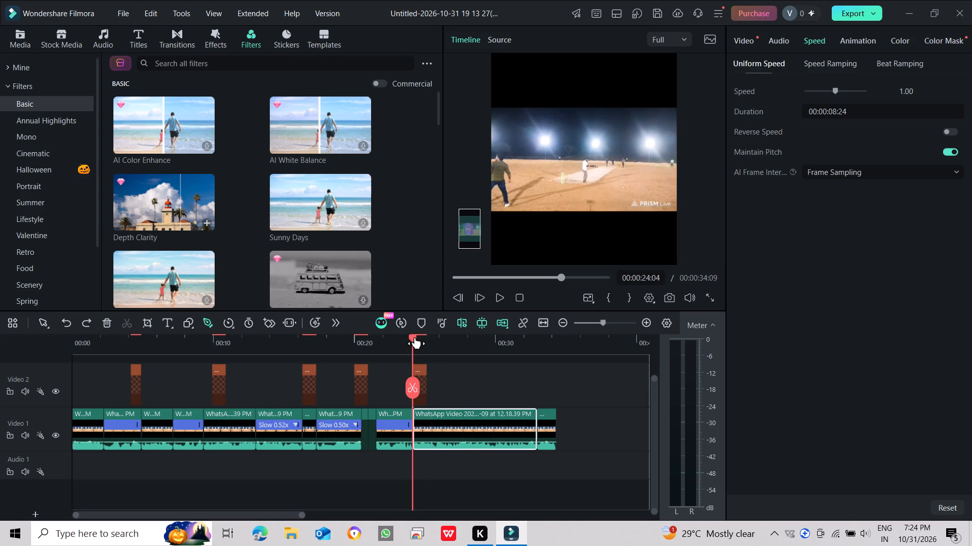
drag(415, 337, 415, 330)
drag(415, 330, 414, 331)
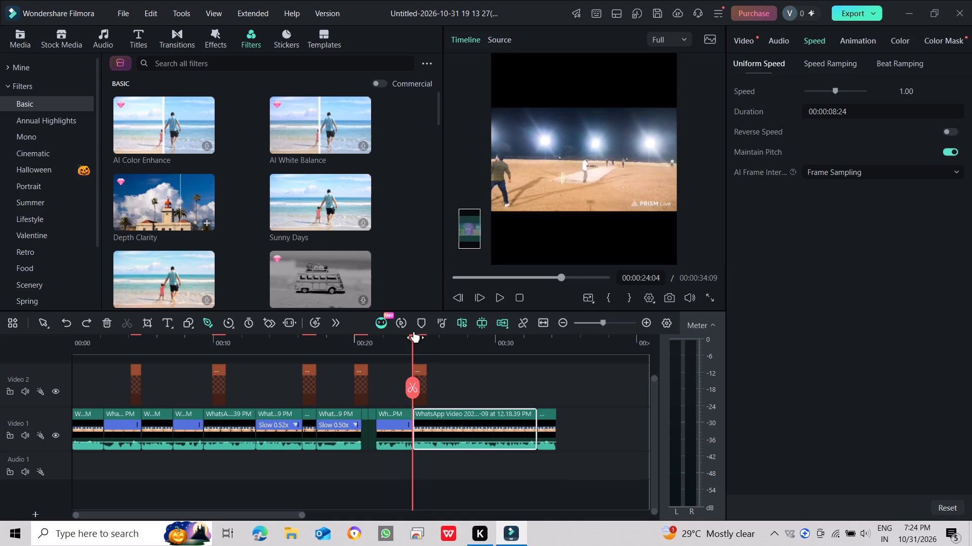
drag(414, 331, 428, 331)
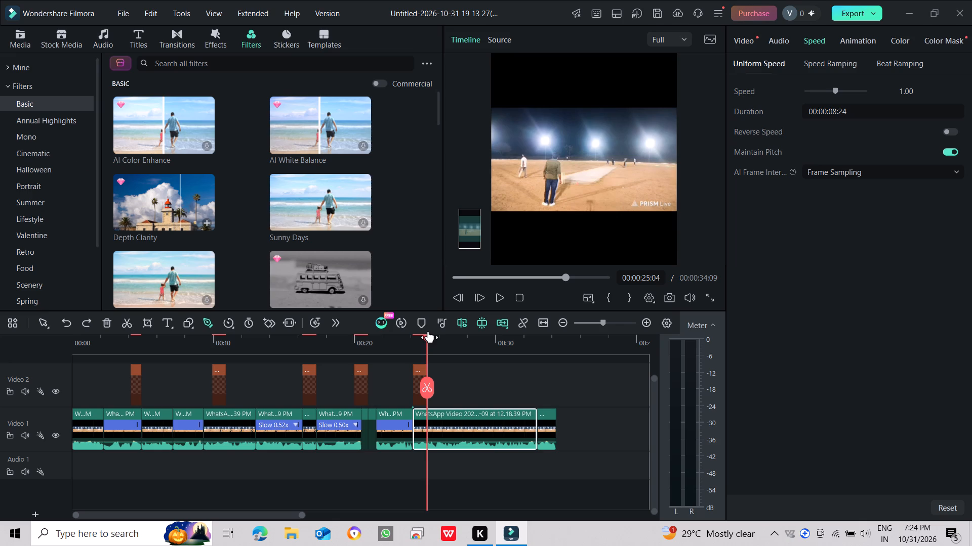
drag(428, 331, 425, 331)
click(430, 386)
Split the remaining long clip about 1.4 seconds after its start and delete the short waiting segment before the cut.
drag(426, 337, 442, 338)
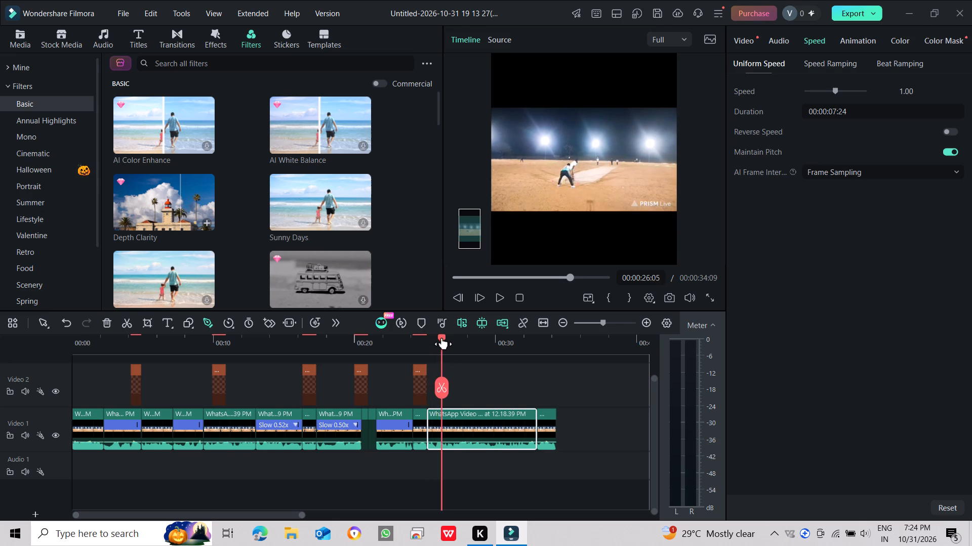
drag(442, 338, 462, 338)
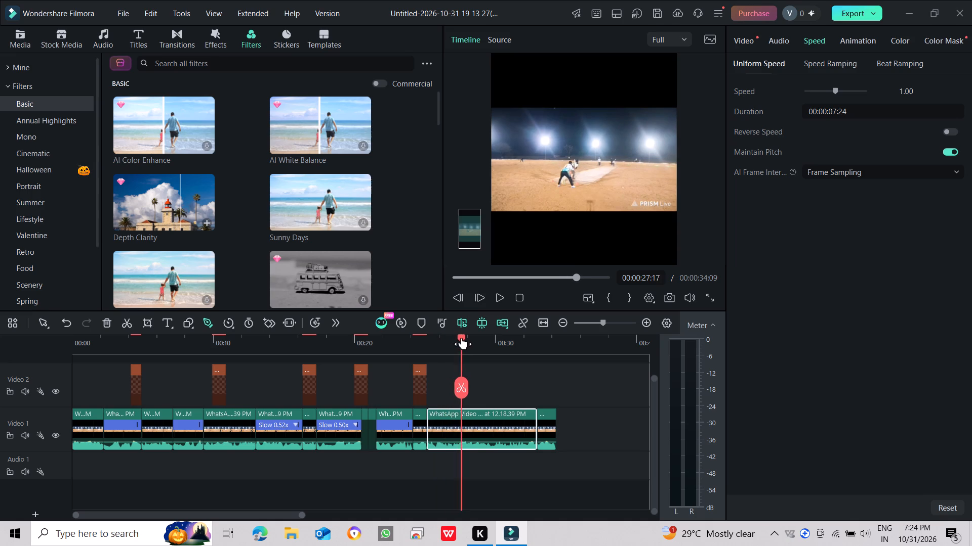
drag(462, 338, 454, 339)
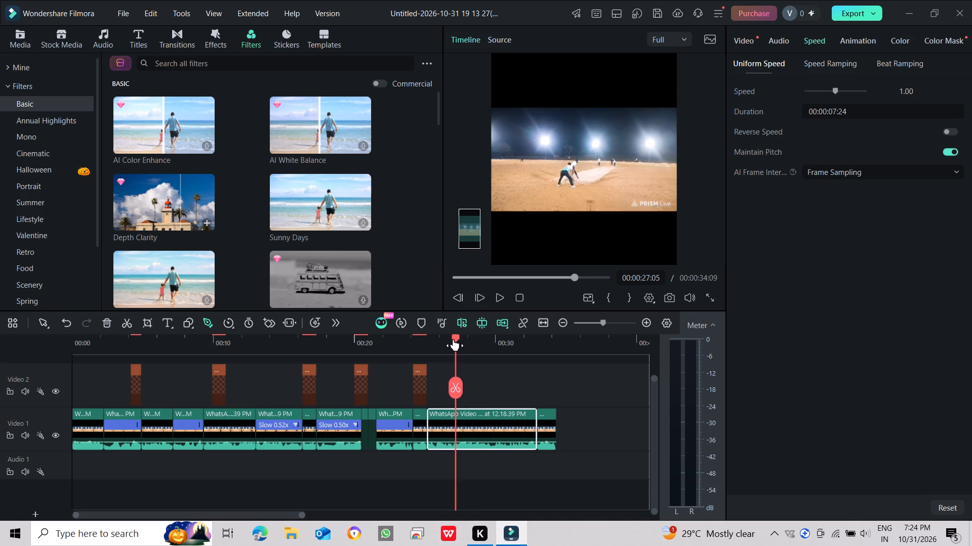
drag(454, 339, 442, 339)
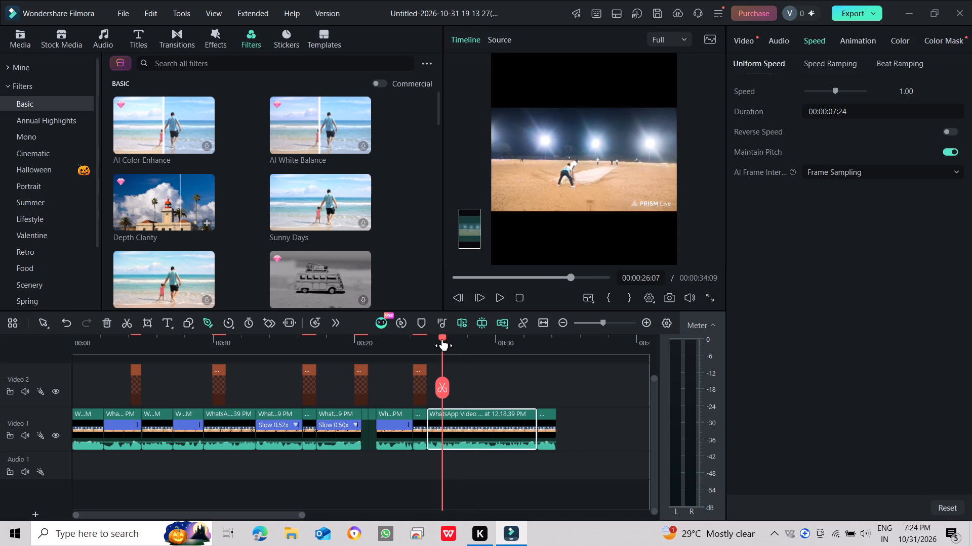
drag(442, 339, 447, 338)
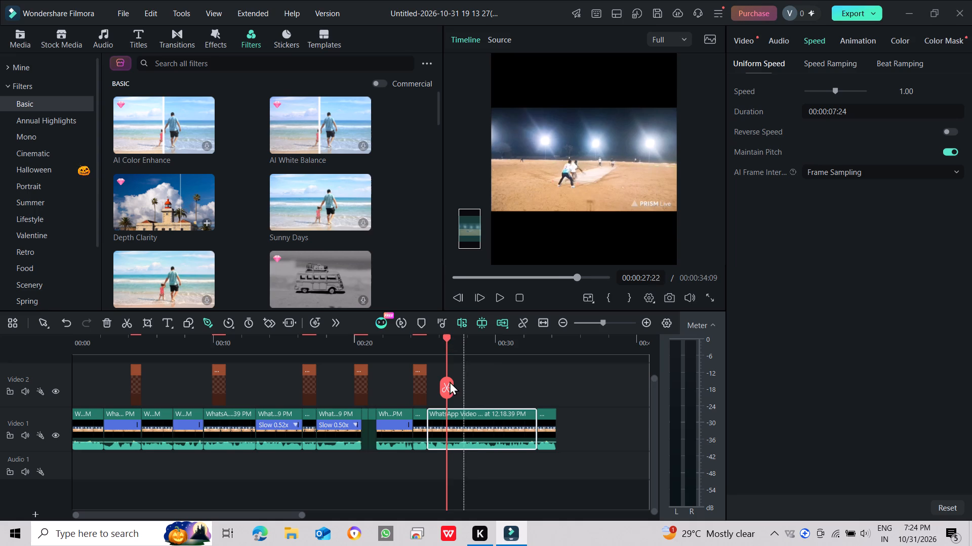
click(445, 383)
click(437, 421)
right_click(440, 419)
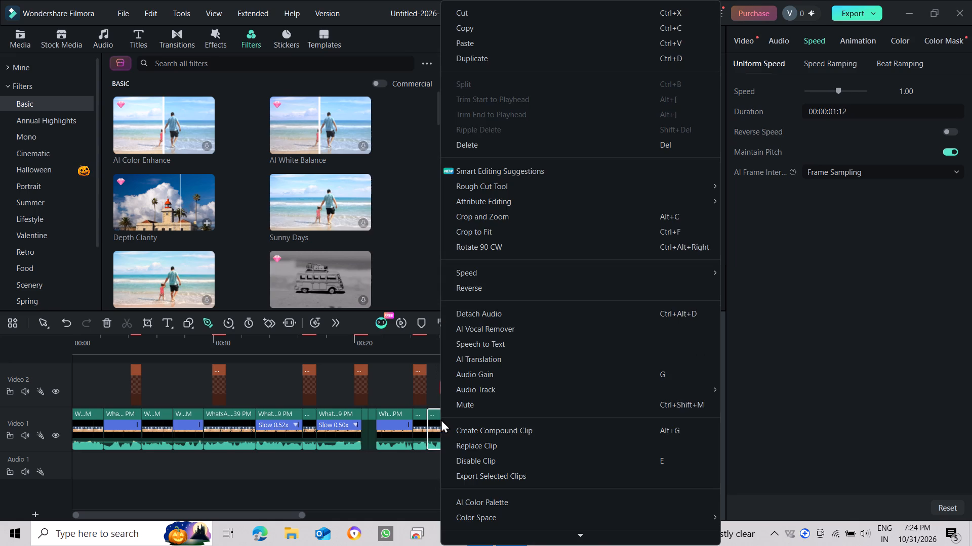
click(475, 145)
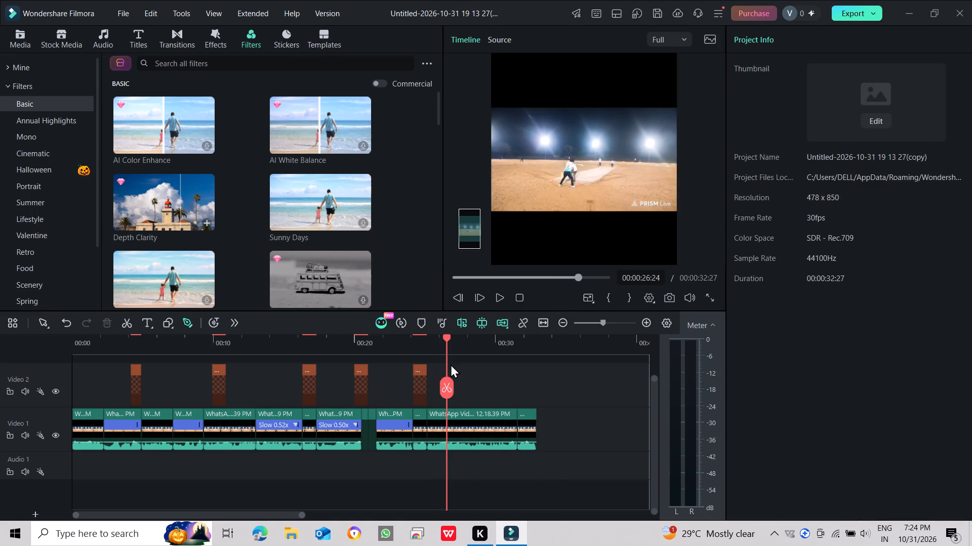
Split the remaining long clip on Video 1 at 00:00:26:00, as the batter prepares for the ball.
click(430, 409)
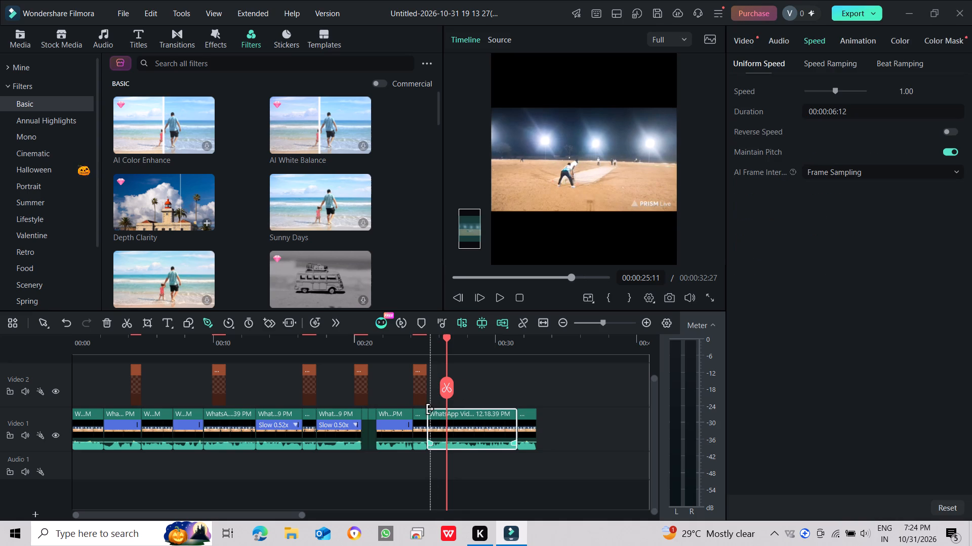
click(430, 409)
drag(449, 336, 433, 337)
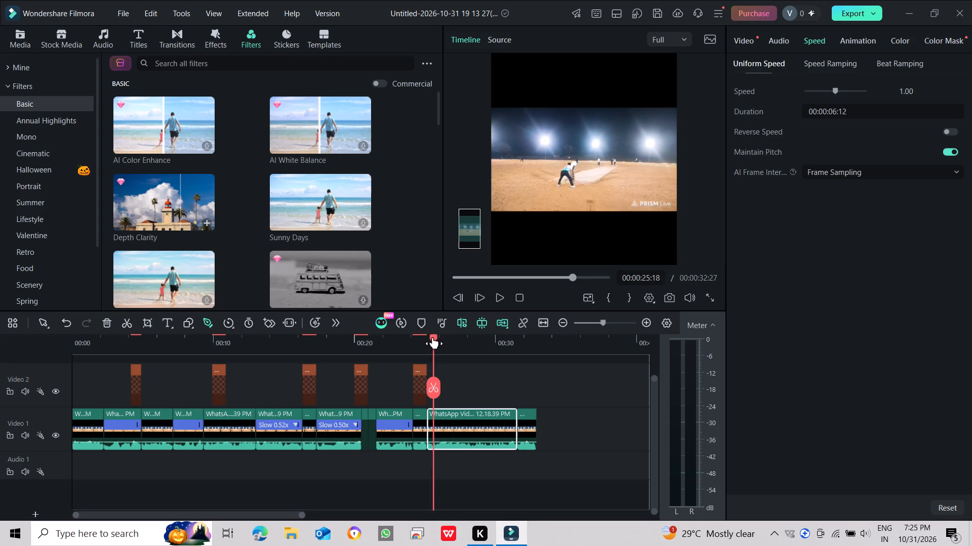
drag(433, 337, 433, 339)
drag(433, 339, 437, 340)
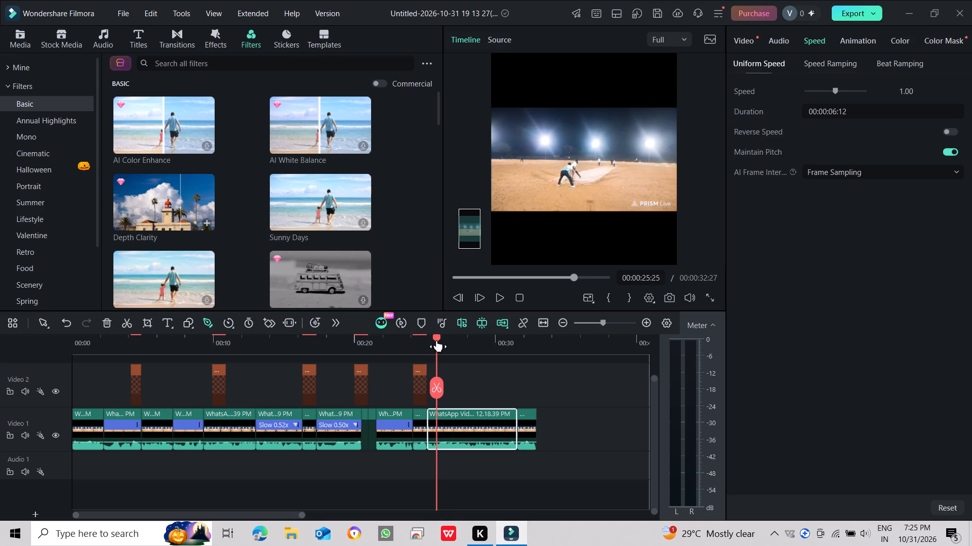
drag(437, 340, 444, 342)
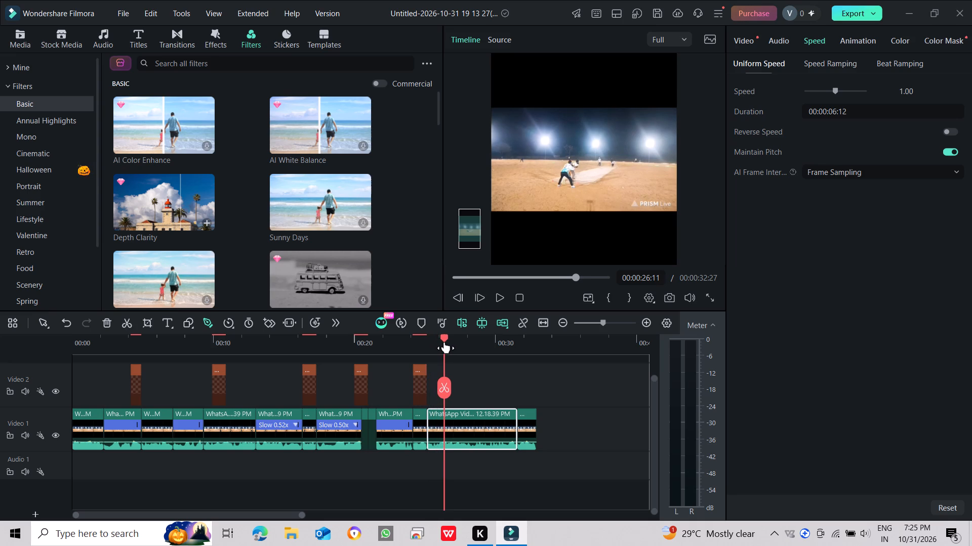
drag(444, 342, 440, 343)
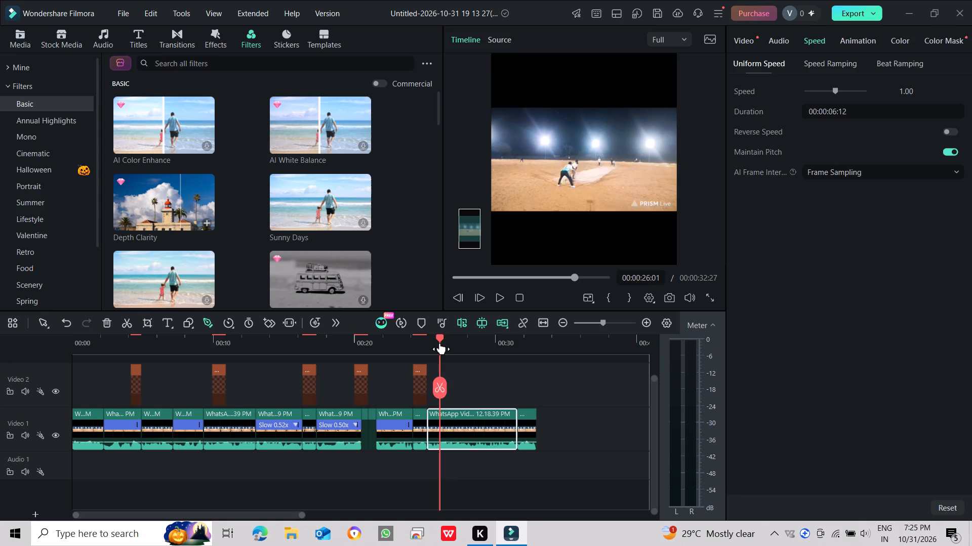
drag(440, 343, 440, 343)
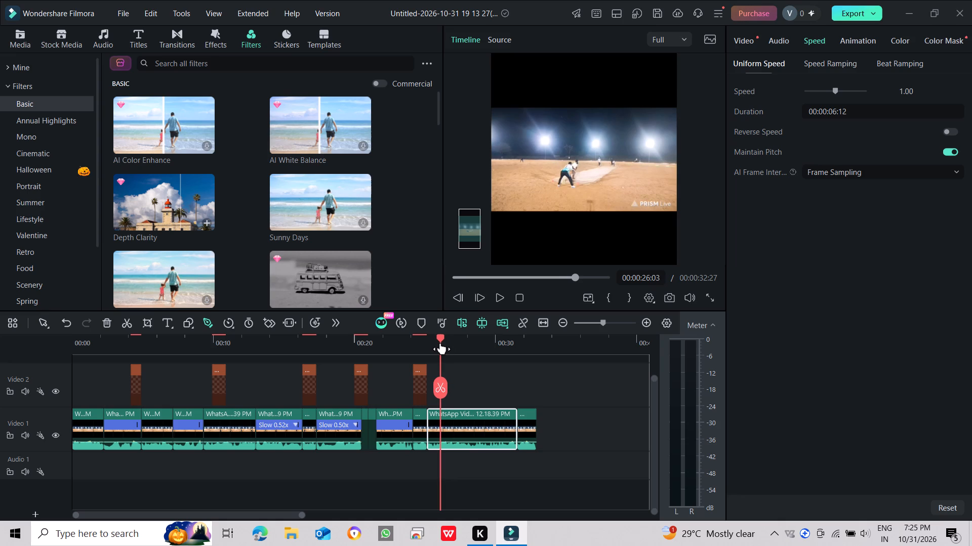
drag(440, 343, 439, 343)
click(441, 384)
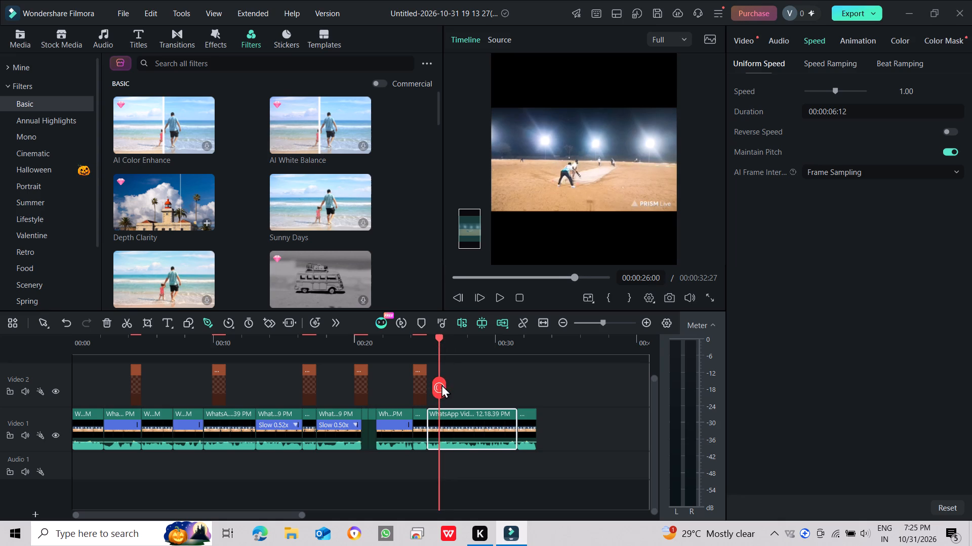
Position the playhead at 00:00:27:17 in the remaining long clip, after the batter's shot.
drag(441, 336, 453, 336)
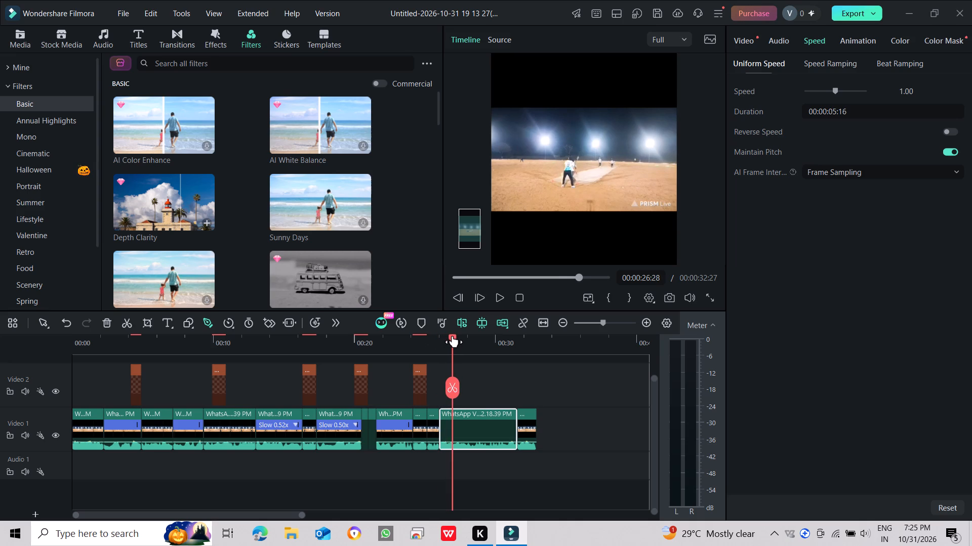
drag(453, 336, 463, 337)
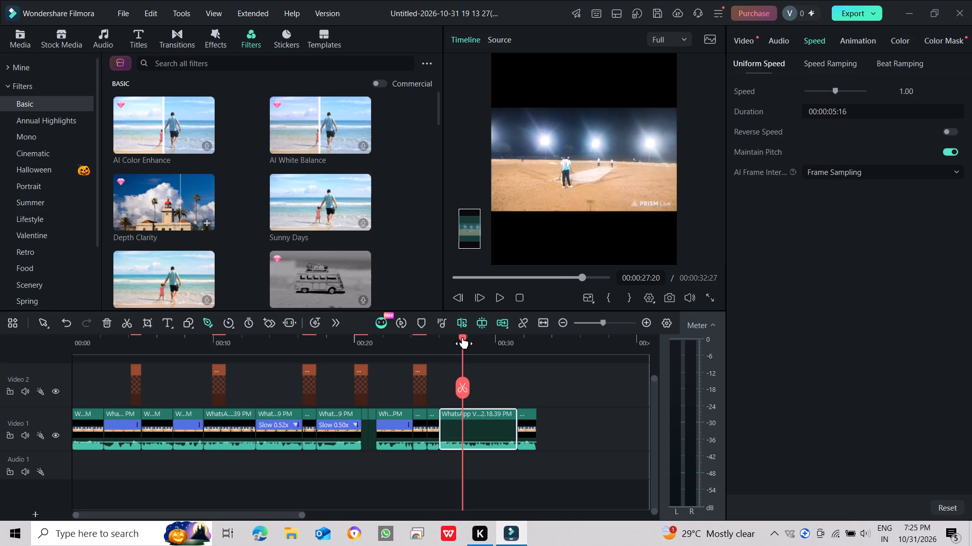
drag(463, 337, 462, 338)
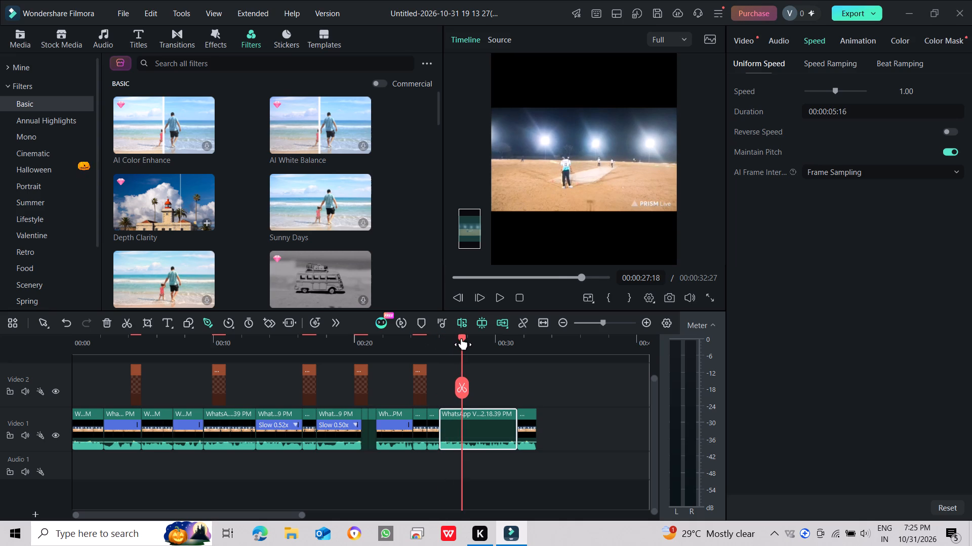
drag(462, 338, 461, 340)
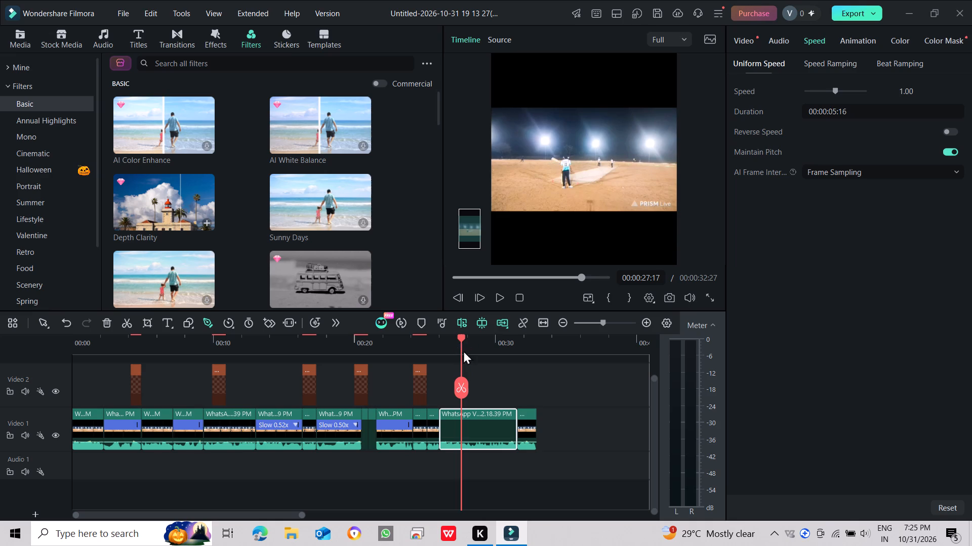